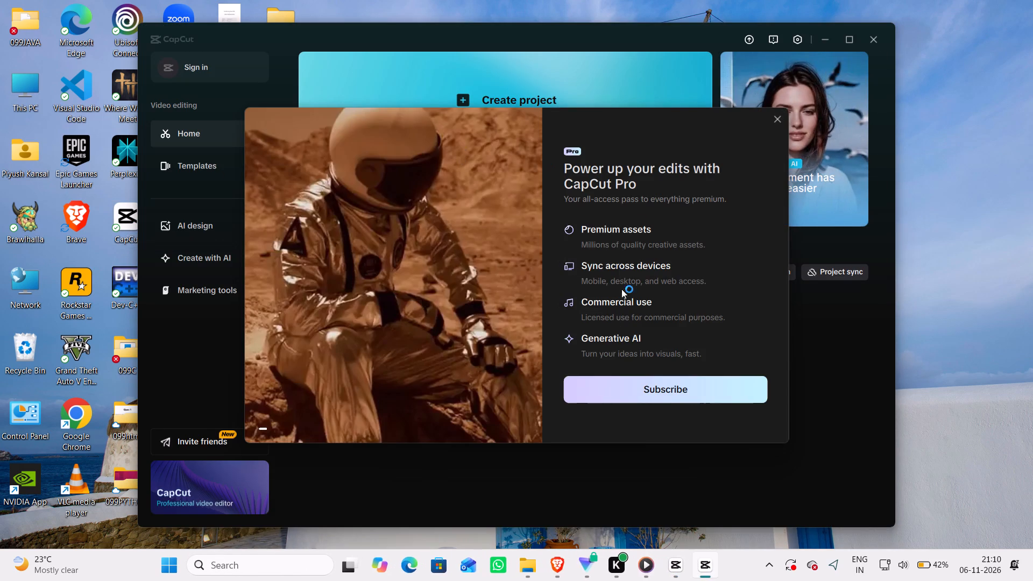
# Dismiss the CapCut Pro subscription offer and maximize the CapCut home window.
pyautogui.click(775, 116)
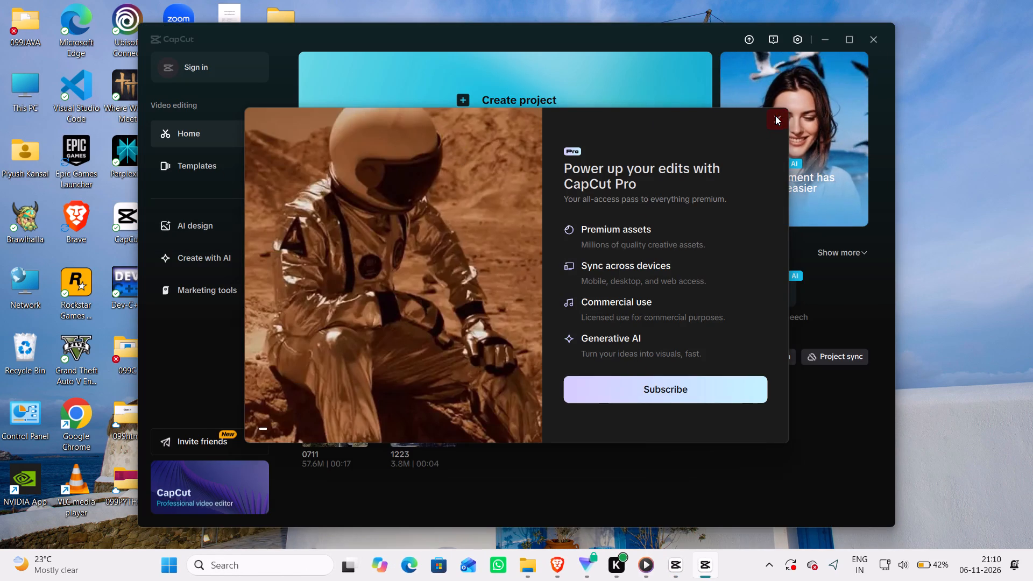
pyautogui.click(853, 45)
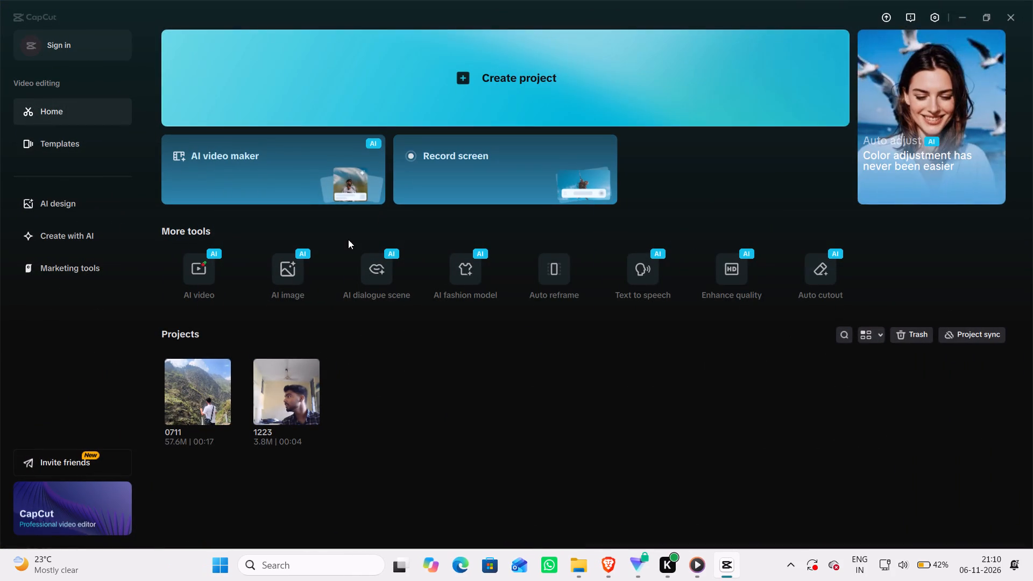
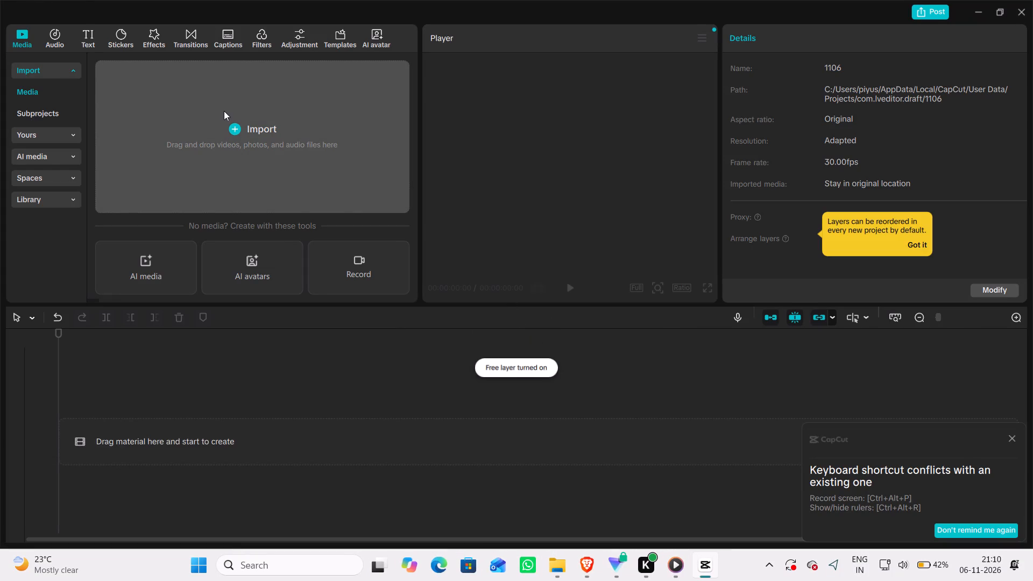
# Import the video "vidssave.com #song coffee #bestie 720P" from the Downloads folder into the project media.
pyautogui.click(230, 121)
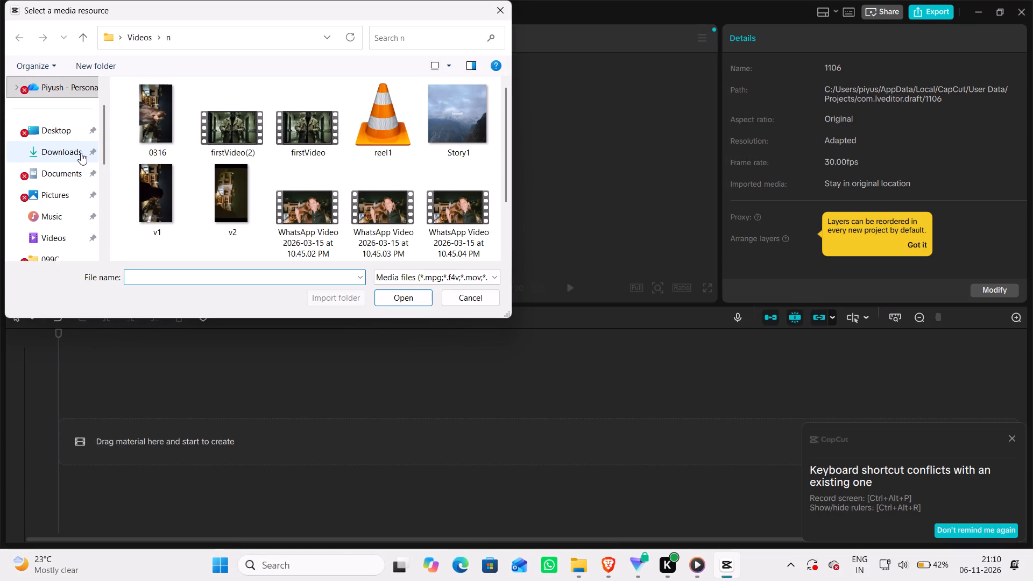
pyautogui.click(80, 153)
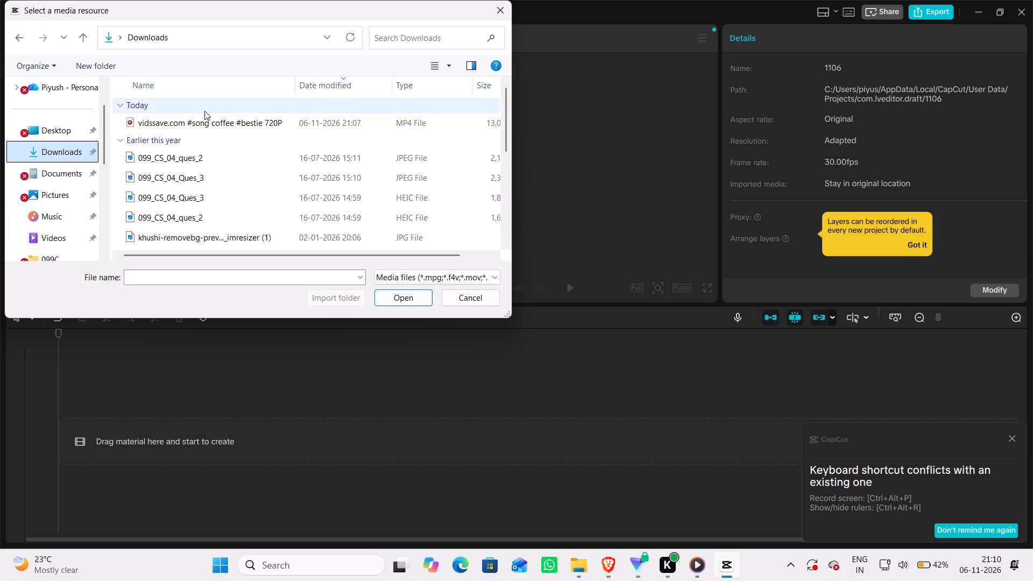
pyautogui.click(200, 122)
pyautogui.click(384, 292)
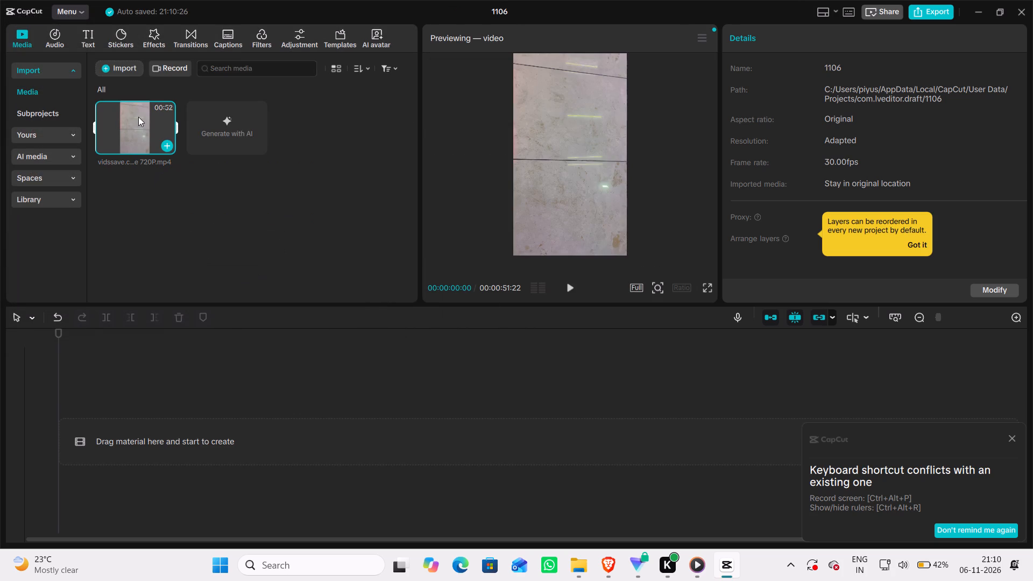
# Place the imported video at the start of the main timeline track.
pyautogui.moveTo(138, 117); pyautogui.dragTo(196, 453)
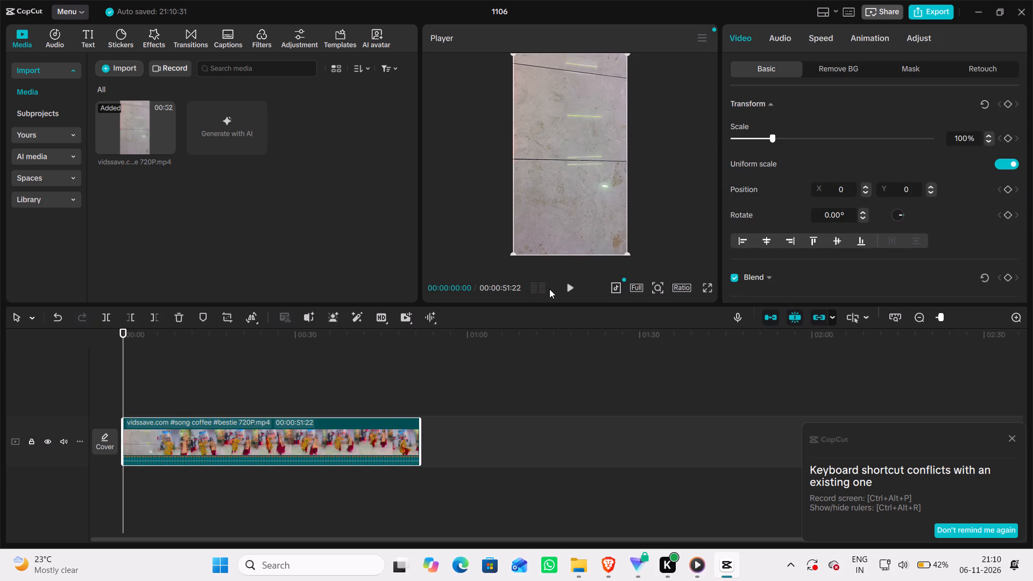
# Play the video in the preview from the start and pause it at about 37 seconds.
pyautogui.click(568, 286)
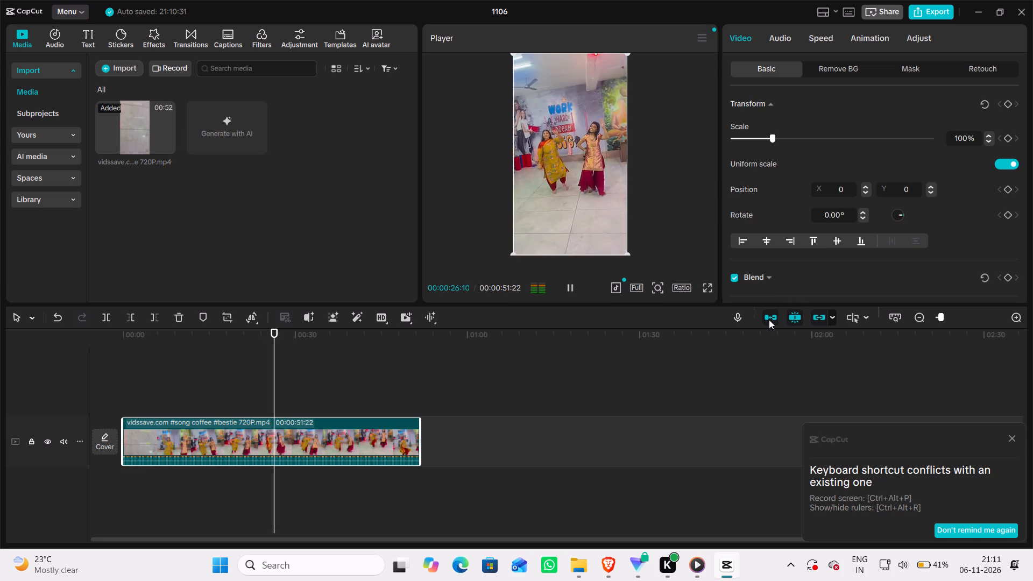
pyautogui.click(830, 316)
pyautogui.click(830, 316)
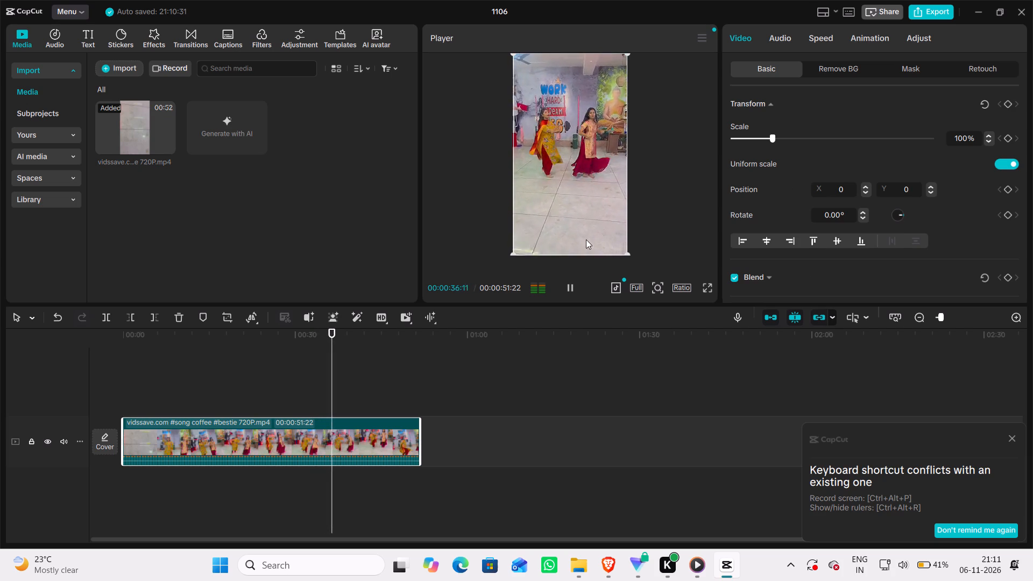
pyautogui.click(570, 287)
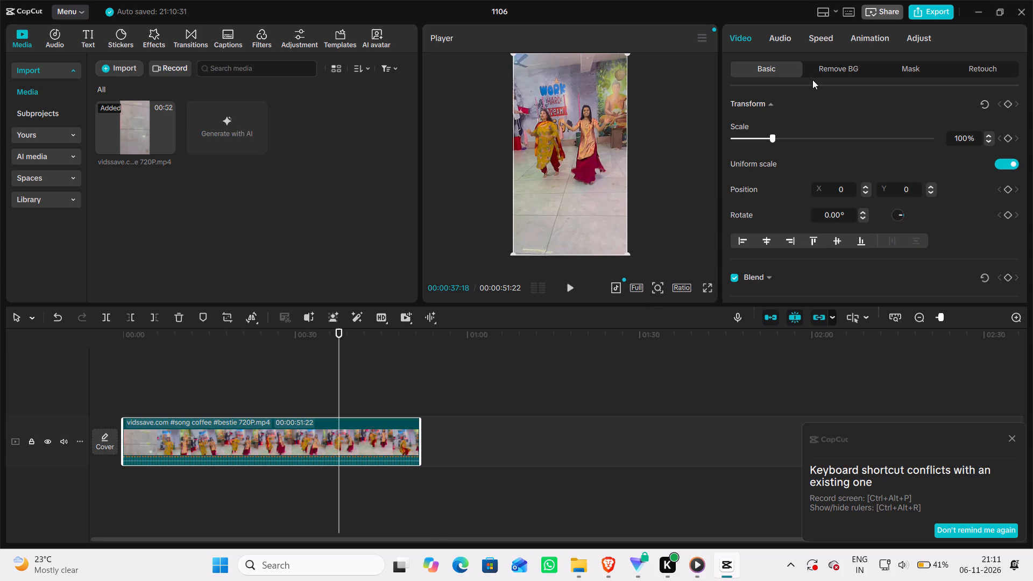
# Look through the clip's Retouch, Mask and Remove BG options, ending back at its Basic video settings.
pyautogui.click(962, 69)
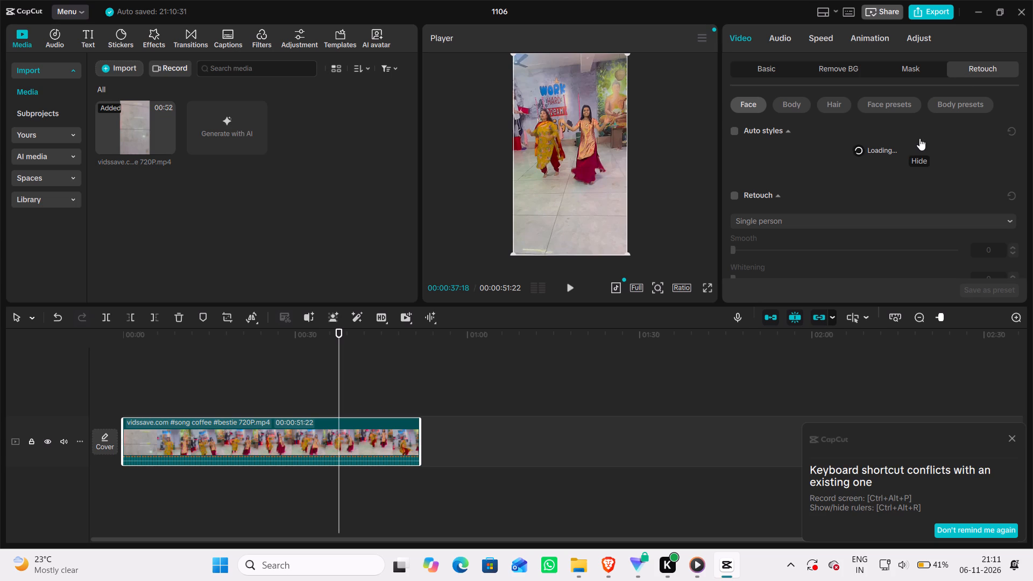
pyautogui.scroll(-3, 919, 138)
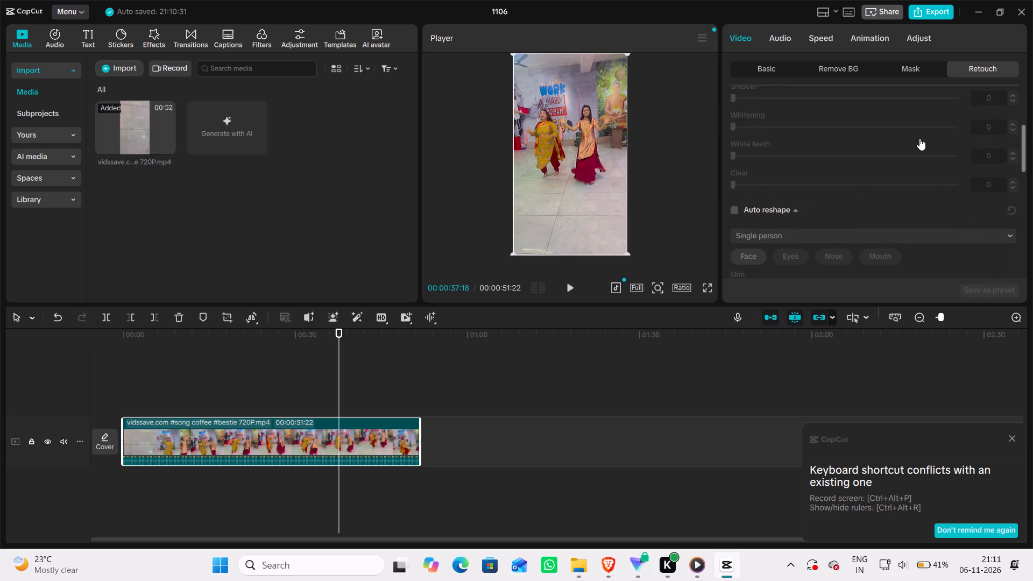
pyautogui.scroll(-2, 919, 138)
pyautogui.scroll(6, 919, 138)
pyautogui.scroll(2, 848, 164)
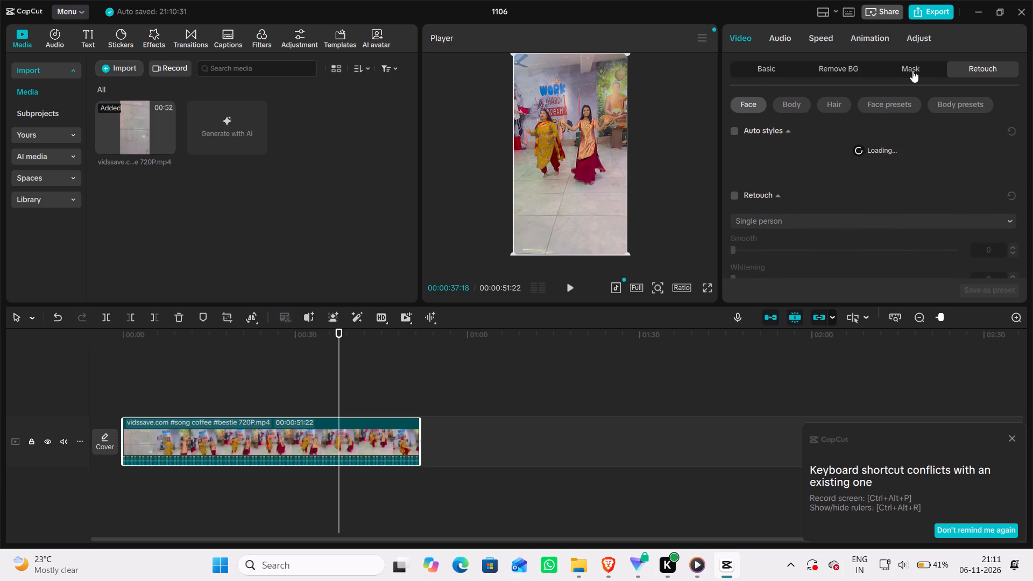
pyautogui.click(912, 70)
pyautogui.click(844, 76)
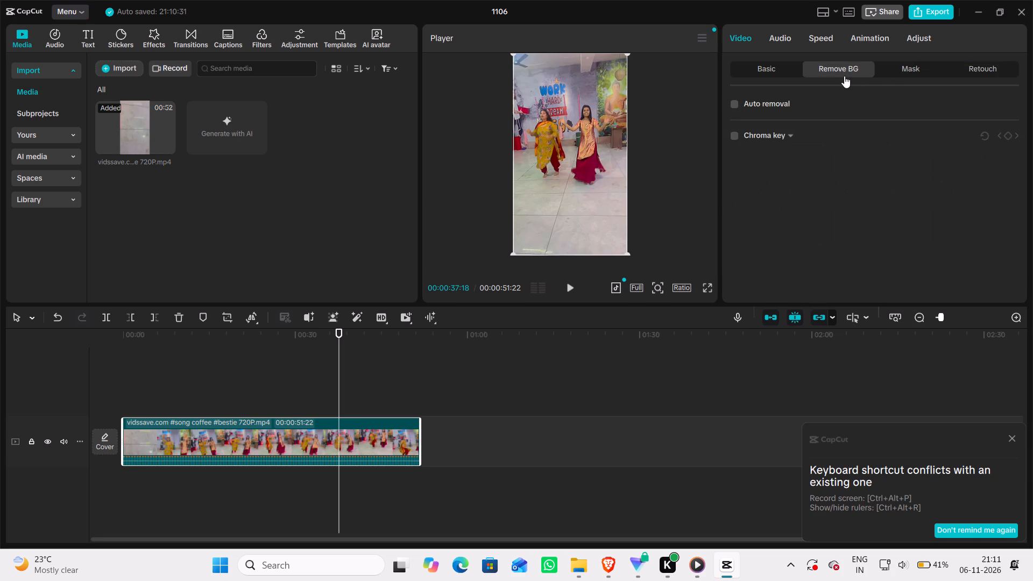
pyautogui.click(758, 66)
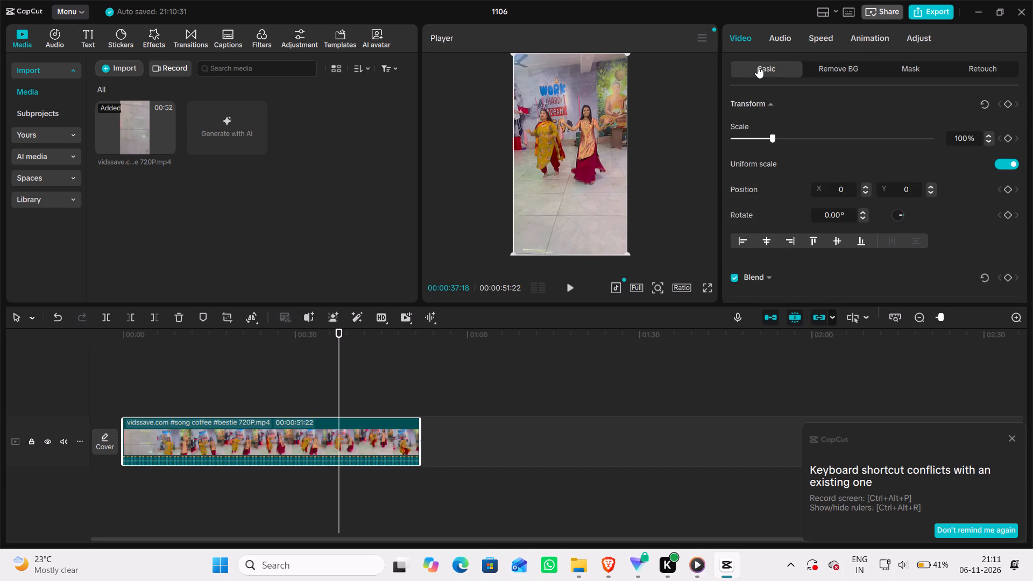
# Turn on Stabilize for the clip and set its level to Most stable.
pyautogui.scroll(-3, 842, 119)
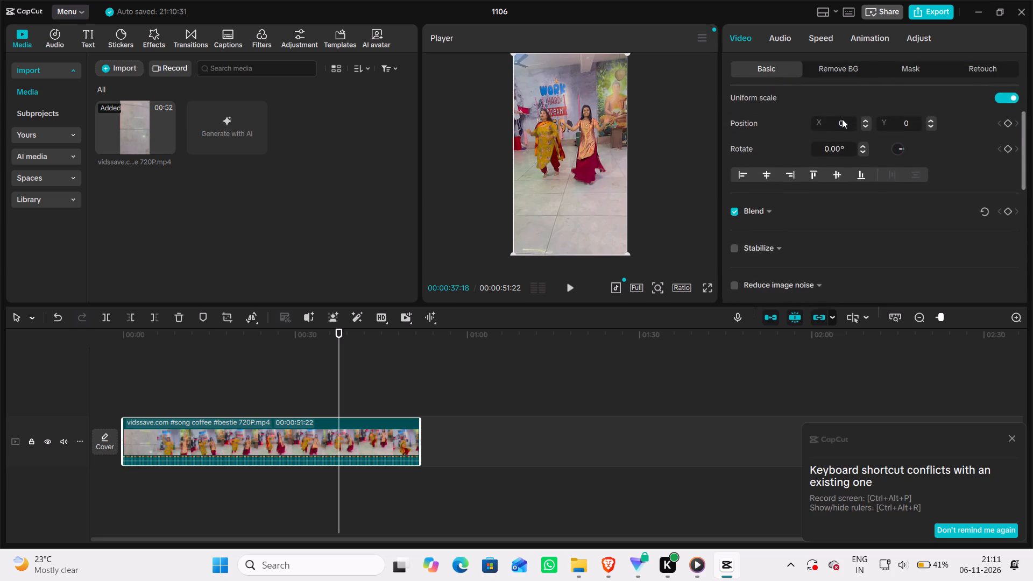
pyautogui.scroll(-2, 842, 119)
pyautogui.click(755, 160)
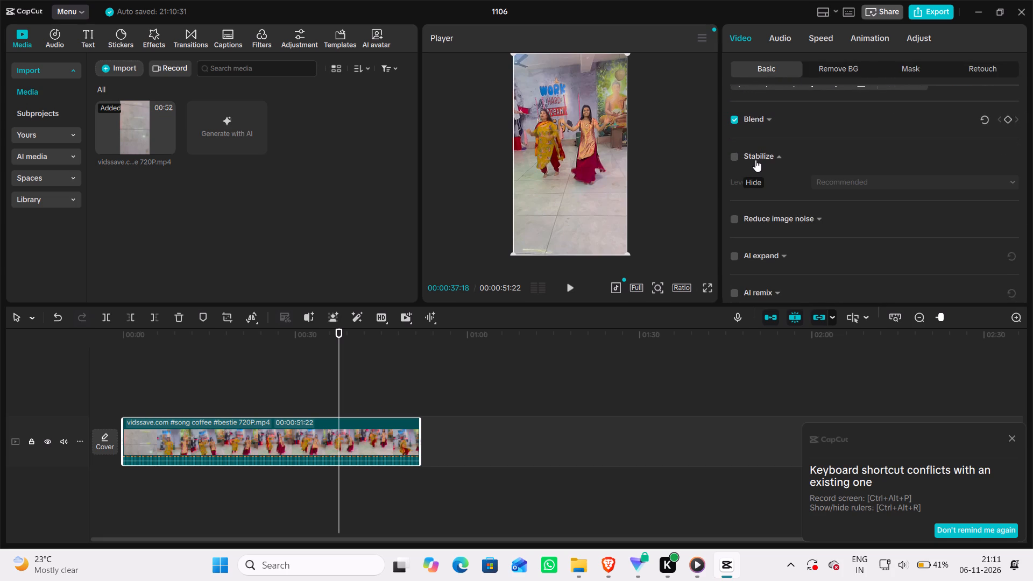
pyautogui.scroll(-1, 755, 160)
pyautogui.click(883, 175)
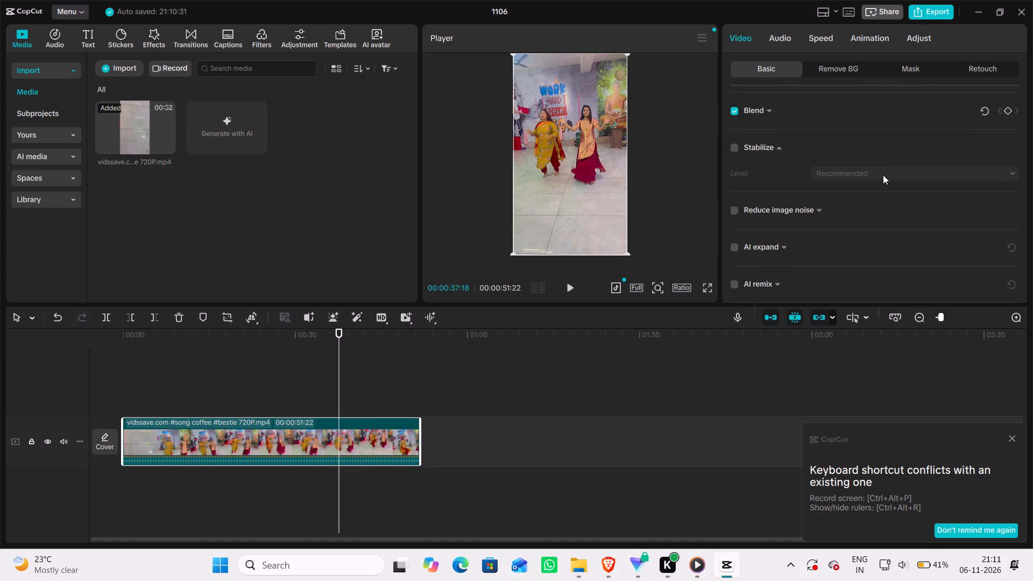
pyautogui.click(733, 150)
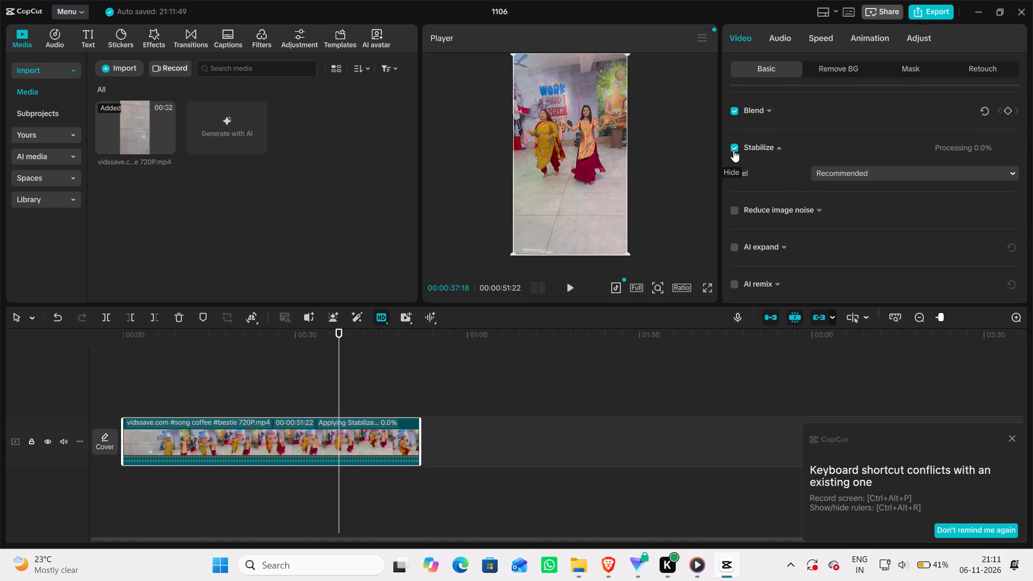
pyautogui.click(853, 173)
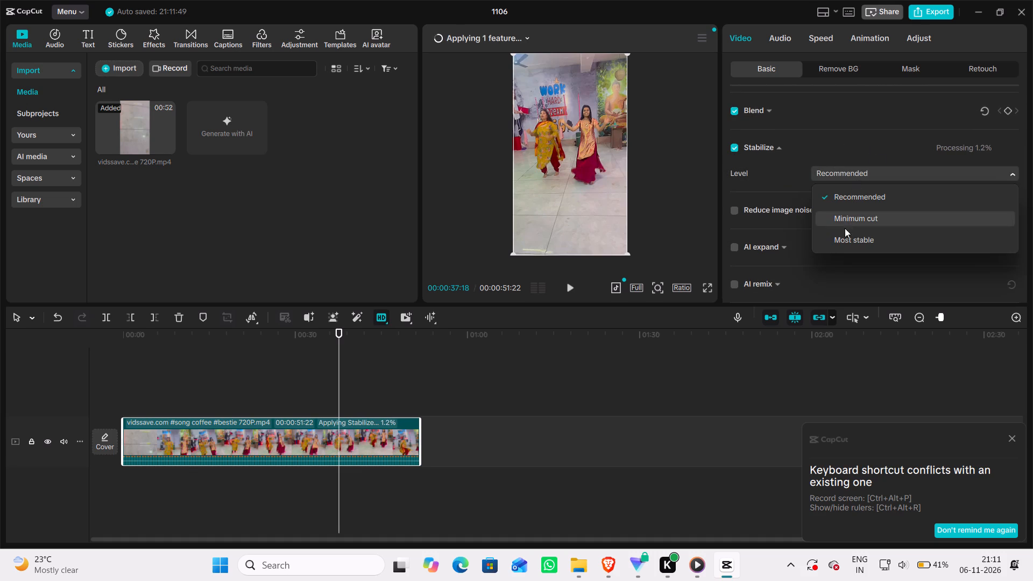
pyautogui.click(844, 235)
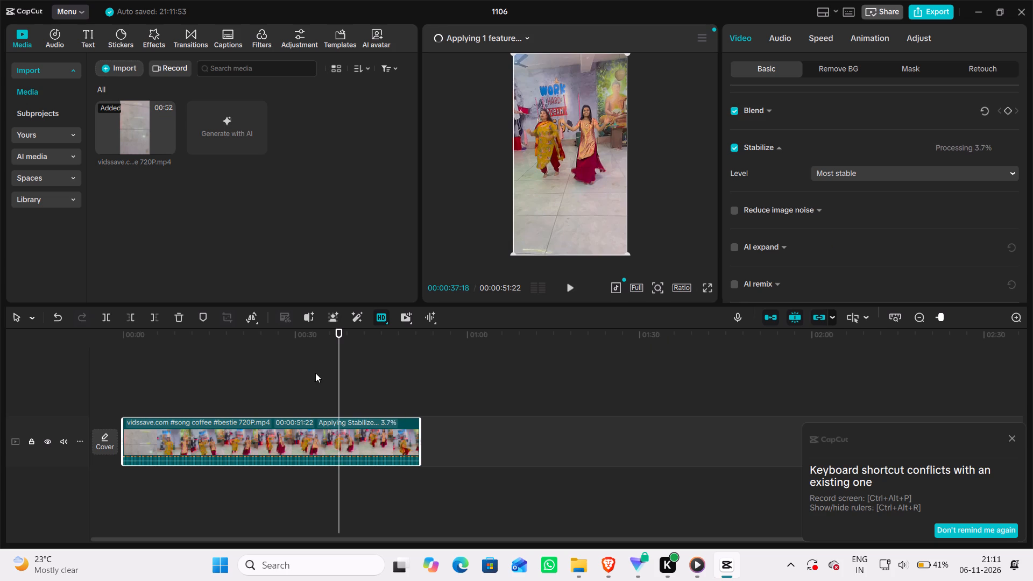
# Deselect the clip and move the playhead back to the start of the timeline.
pyautogui.moveTo(244, 387); pyautogui.dragTo(119, 394)
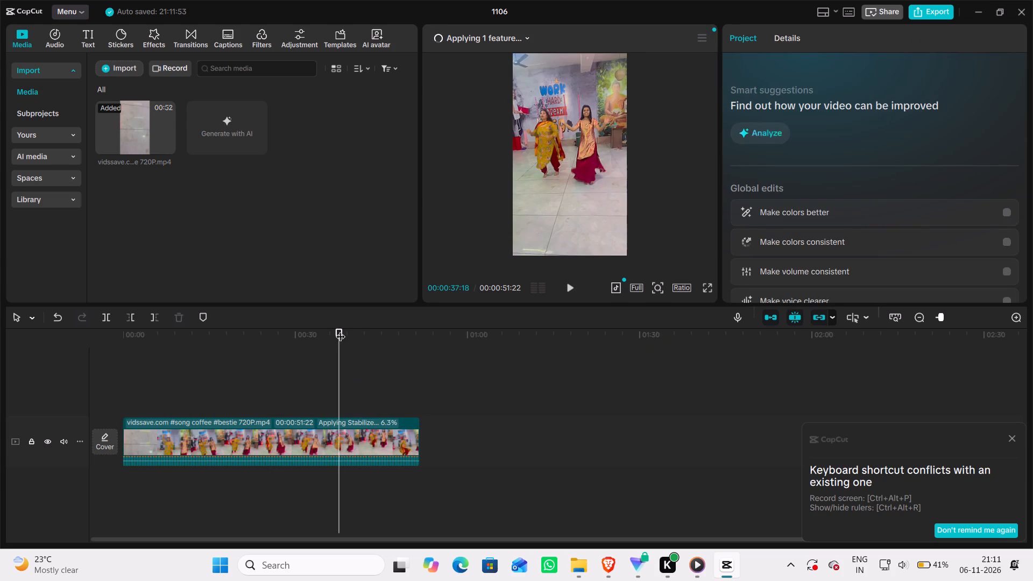
pyautogui.moveTo(341, 330); pyautogui.dragTo(112, 361)
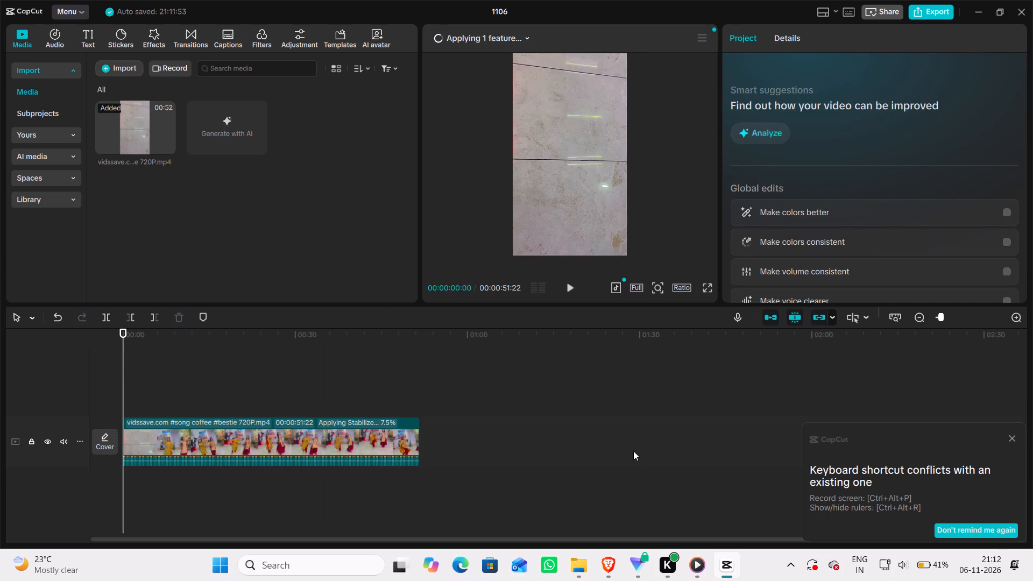
# Dismiss the keyboard shortcut conflict notice.
pyautogui.click(1010, 438)
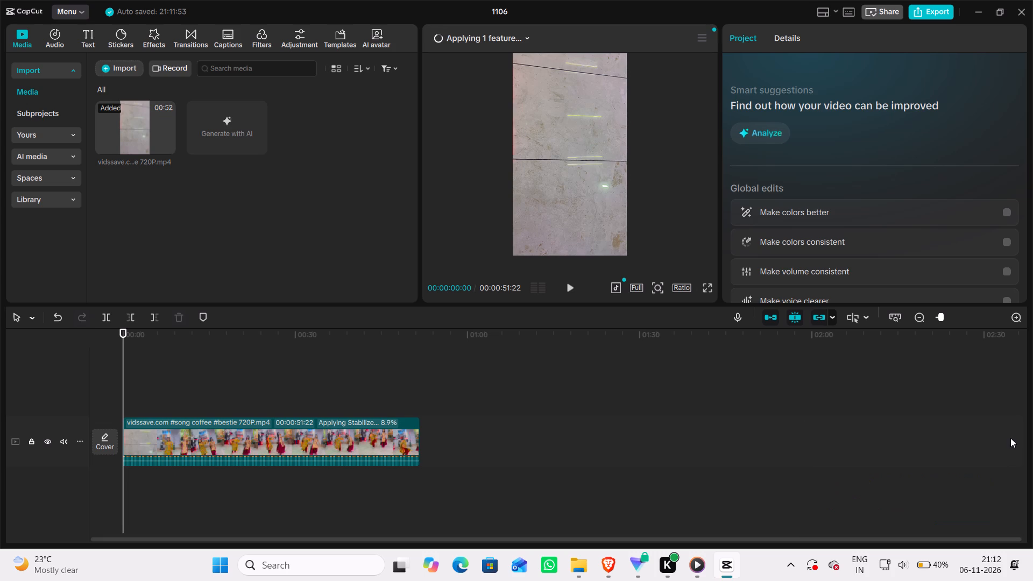
# Check the selected clip's Stabilize setting and play the video full screen, returning to the editor and pausing at about 18 seconds.
pyautogui.click(332, 436)
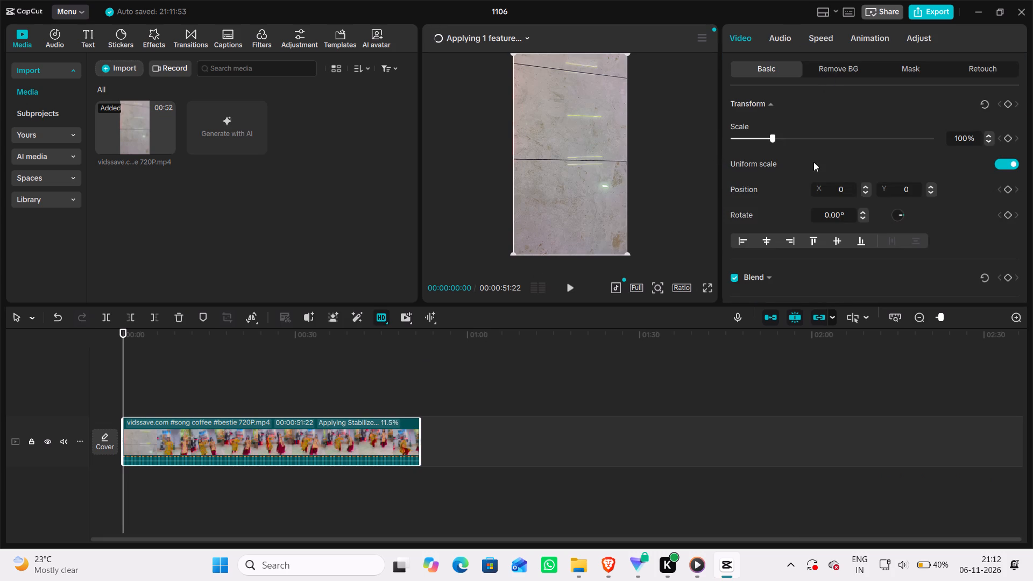
pyautogui.scroll(-2, 813, 162)
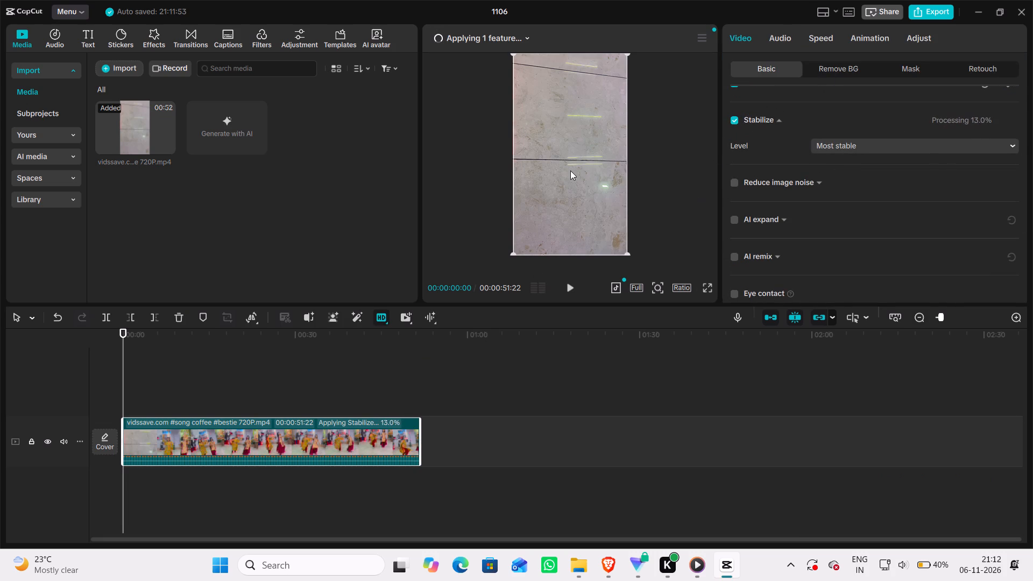
pyautogui.click(704, 287)
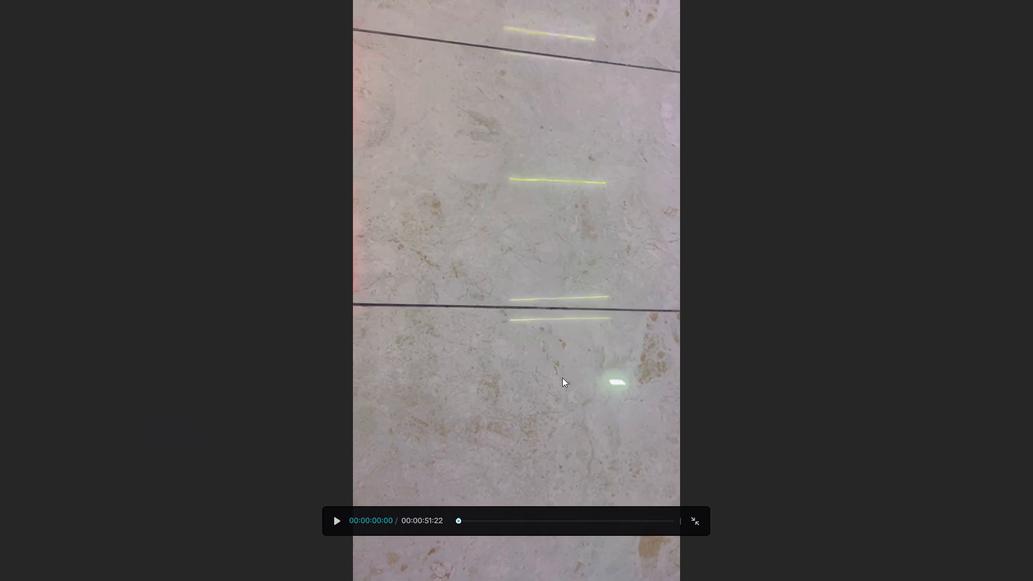
pyautogui.click(329, 525)
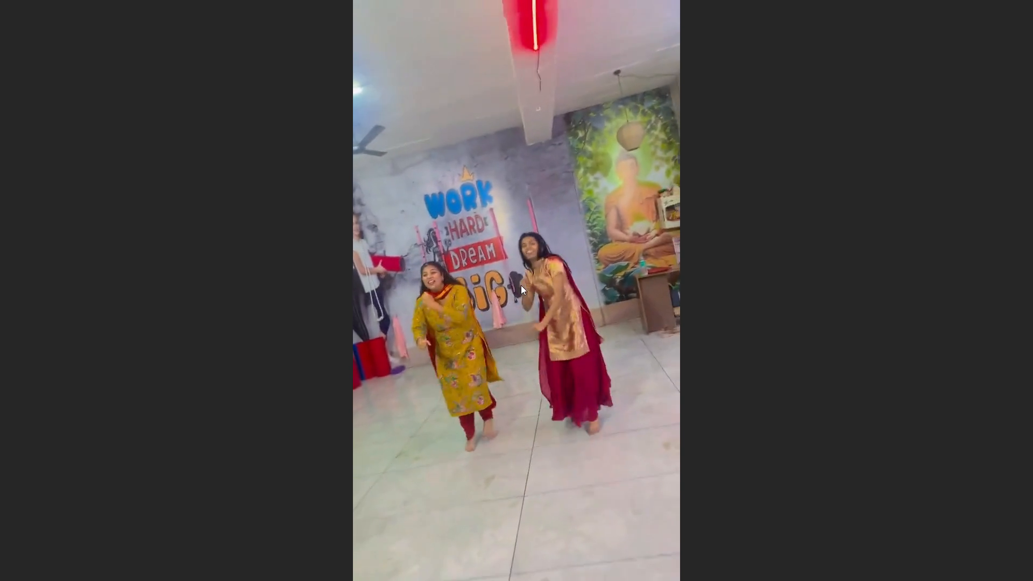
pyautogui.click(511, 263)
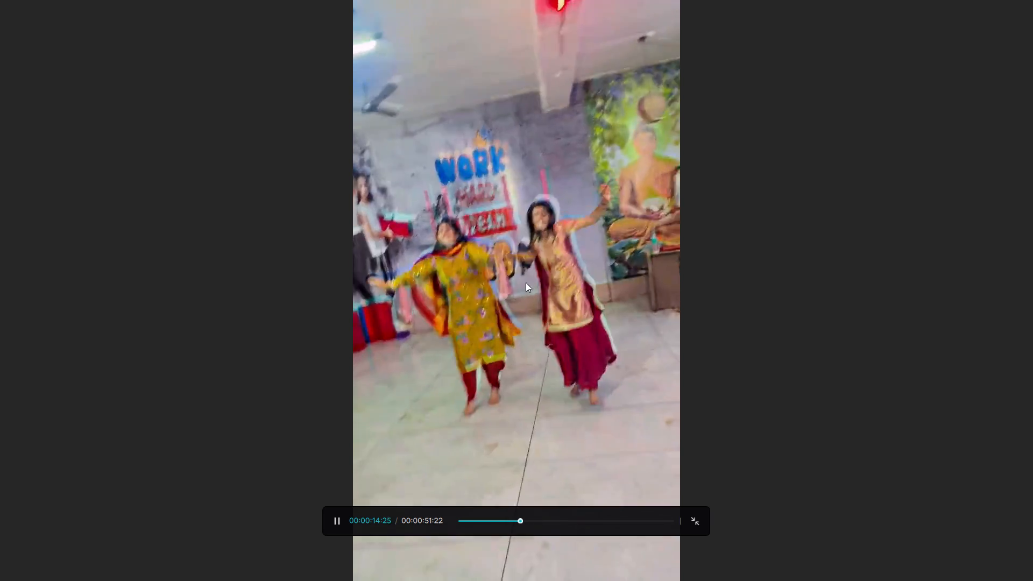
pyautogui.click(695, 522)
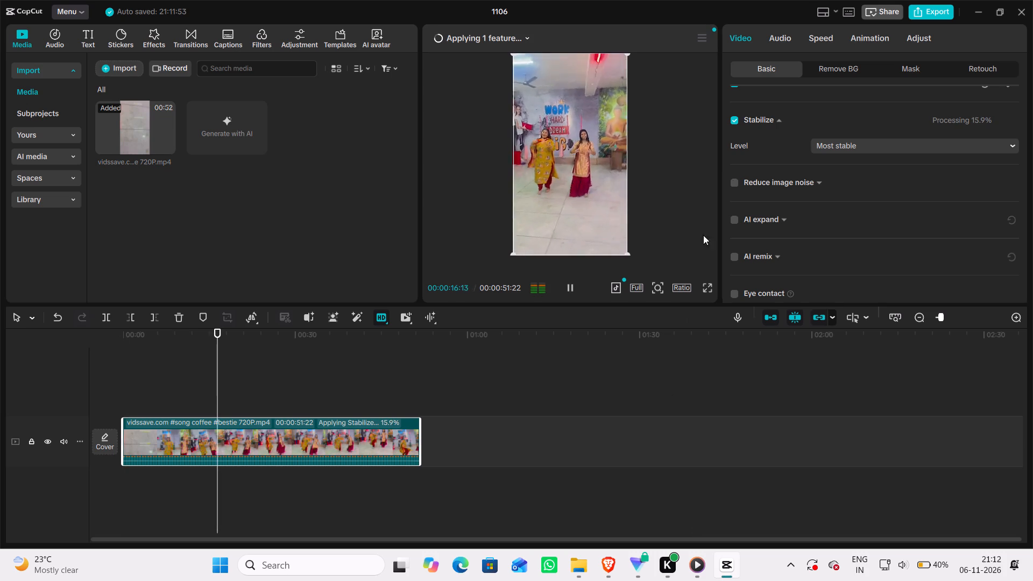
pyautogui.click(570, 288)
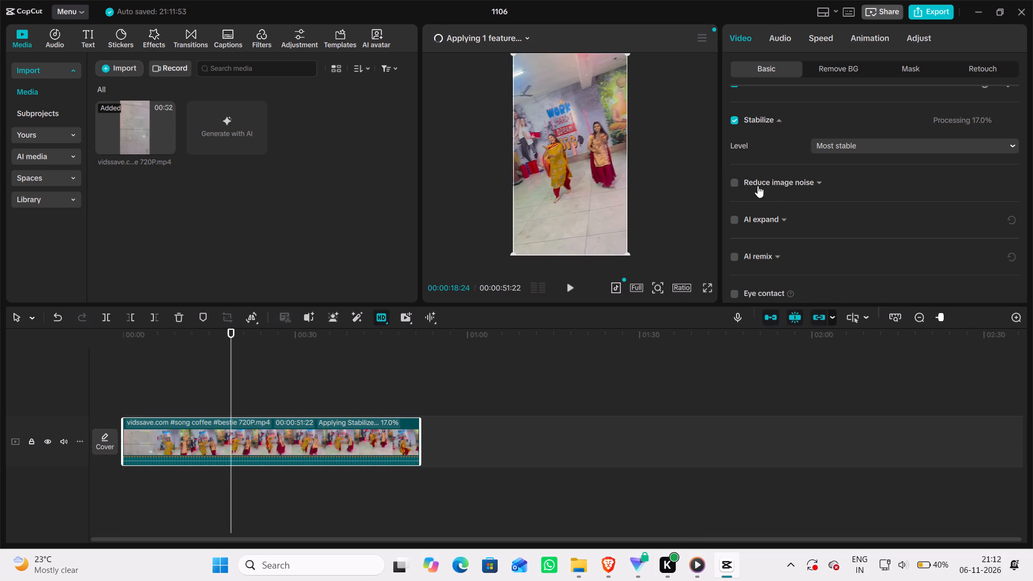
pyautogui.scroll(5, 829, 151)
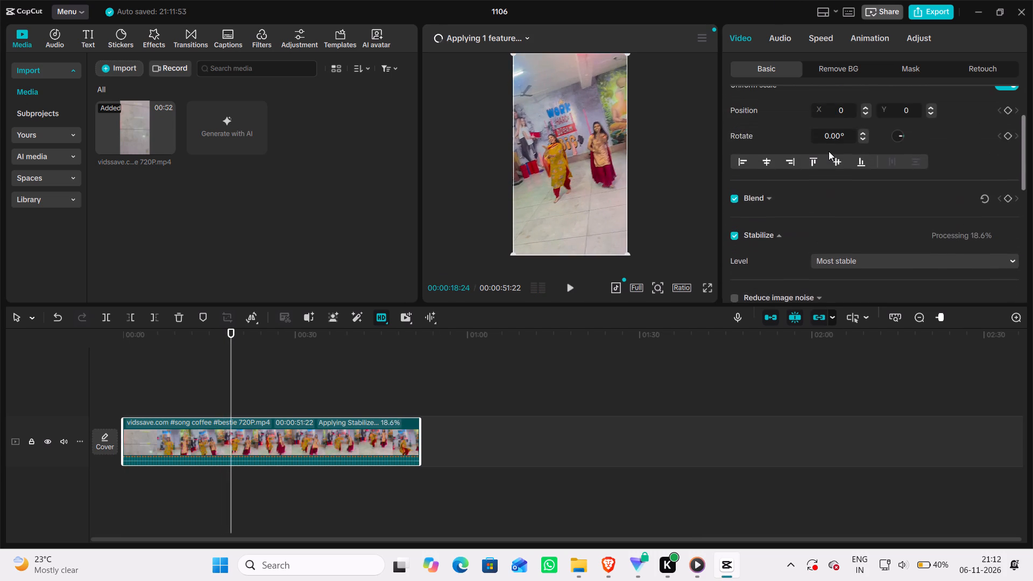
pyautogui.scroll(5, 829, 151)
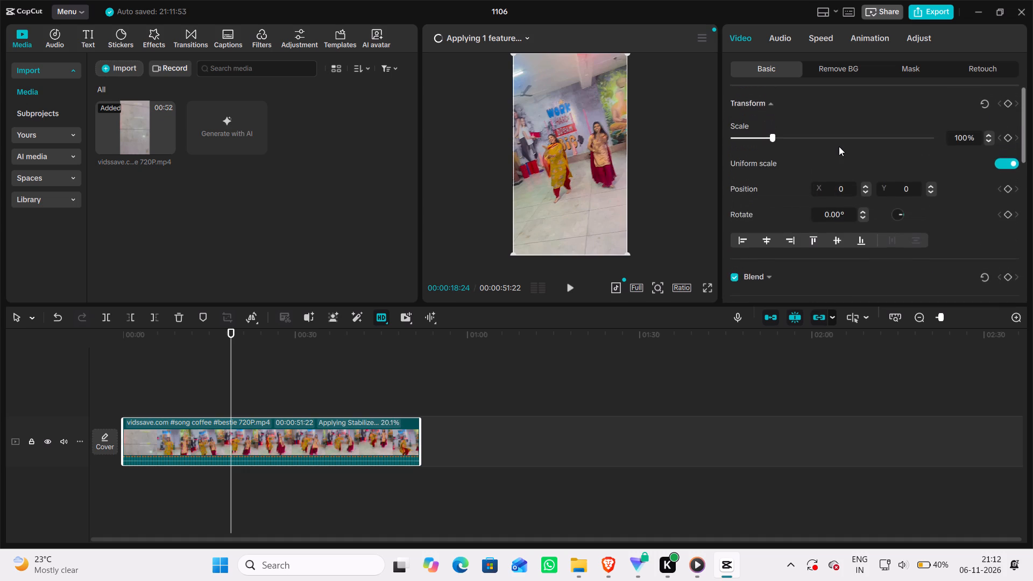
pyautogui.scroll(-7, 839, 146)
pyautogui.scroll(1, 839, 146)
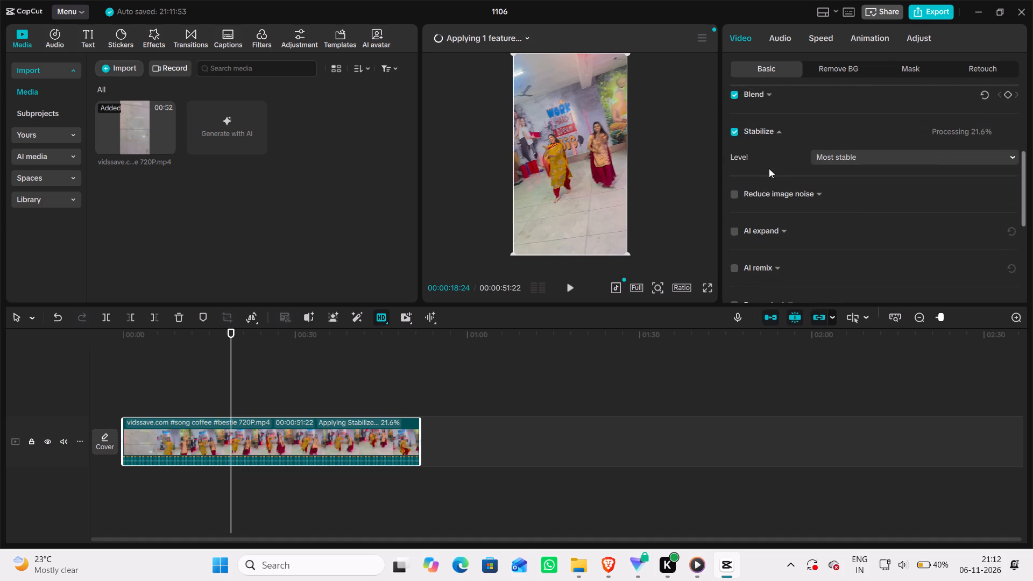
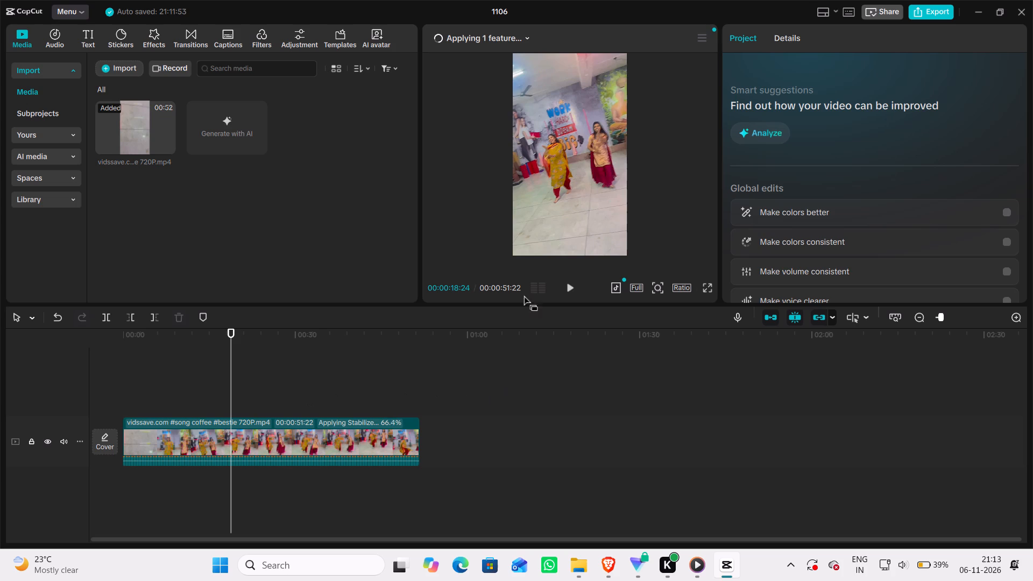
# Select the dance clip on the timeline and check the processing progress of its Stabilize setting.
pyautogui.click(281, 427)
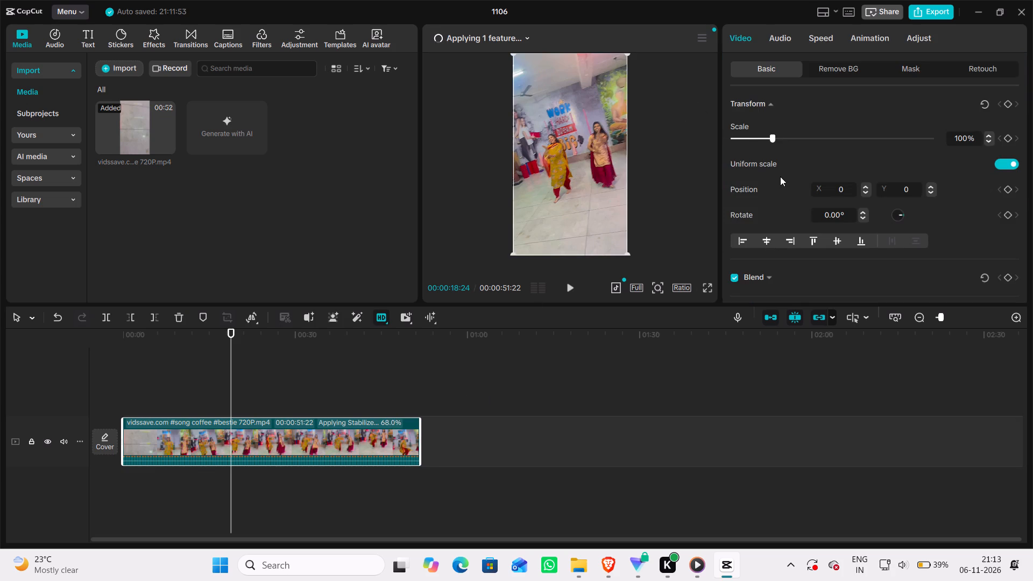
pyautogui.scroll(-3, 780, 176)
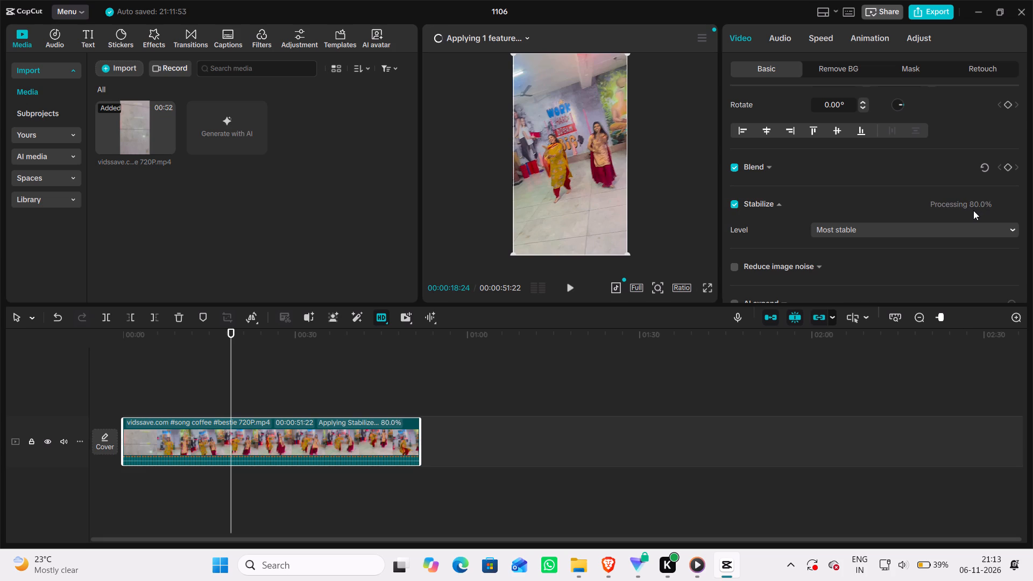
pyautogui.click(973, 210)
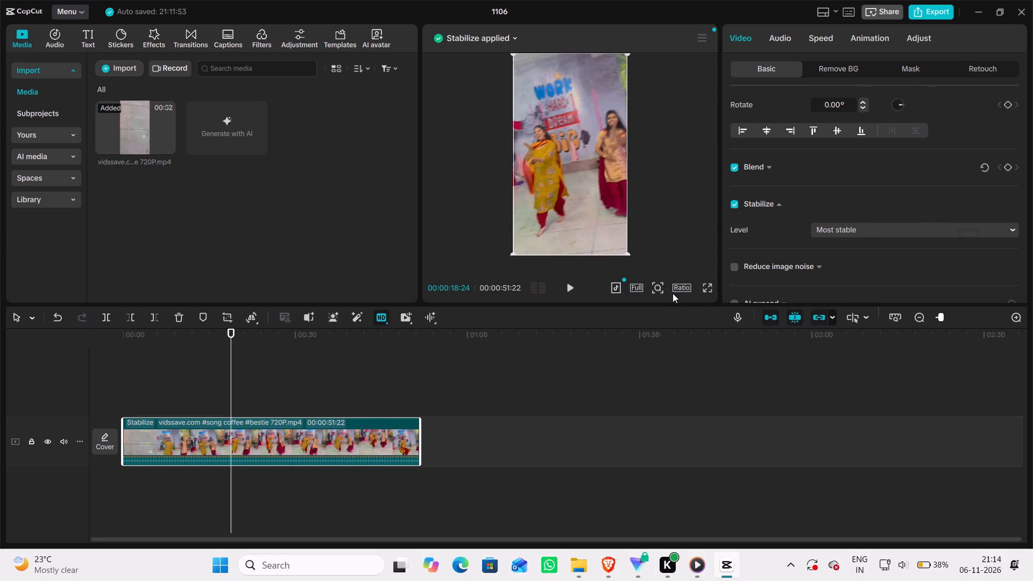
# Play the stabilized video full screen from near its beginning, at about 00:00:00:12.
pyautogui.click(710, 286)
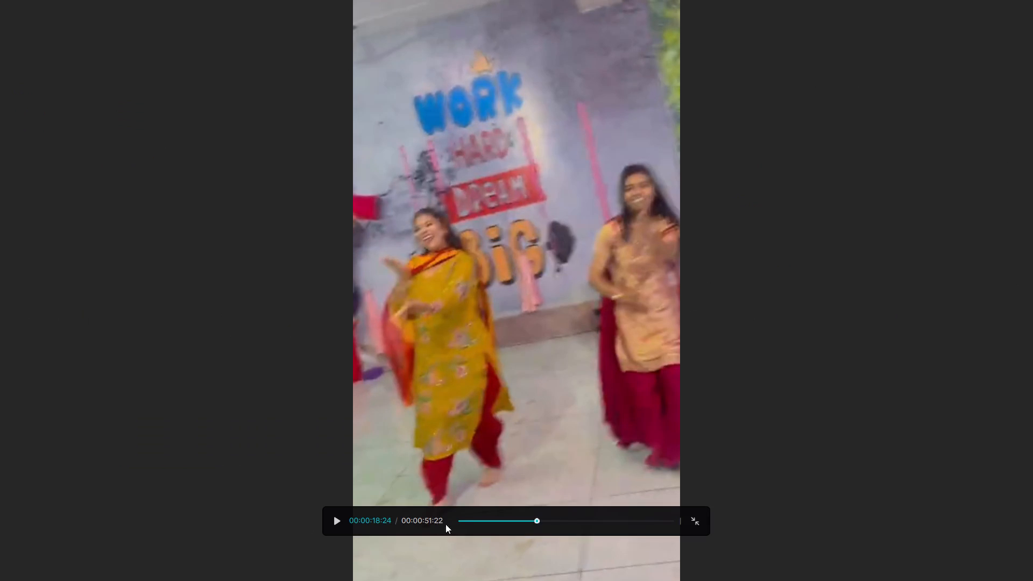
pyautogui.click(456, 518)
pyautogui.click(460, 521)
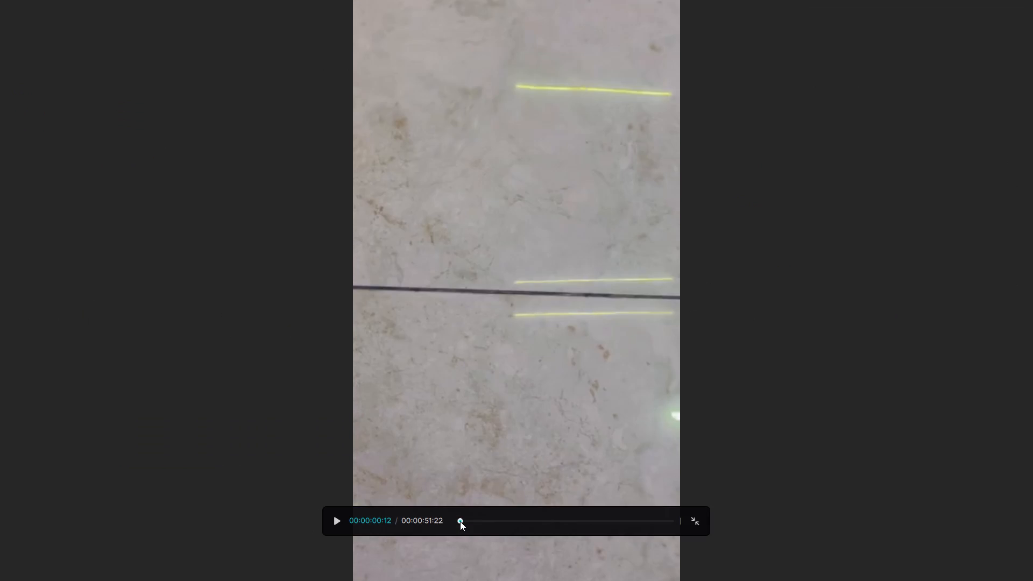
pyautogui.click(337, 521)
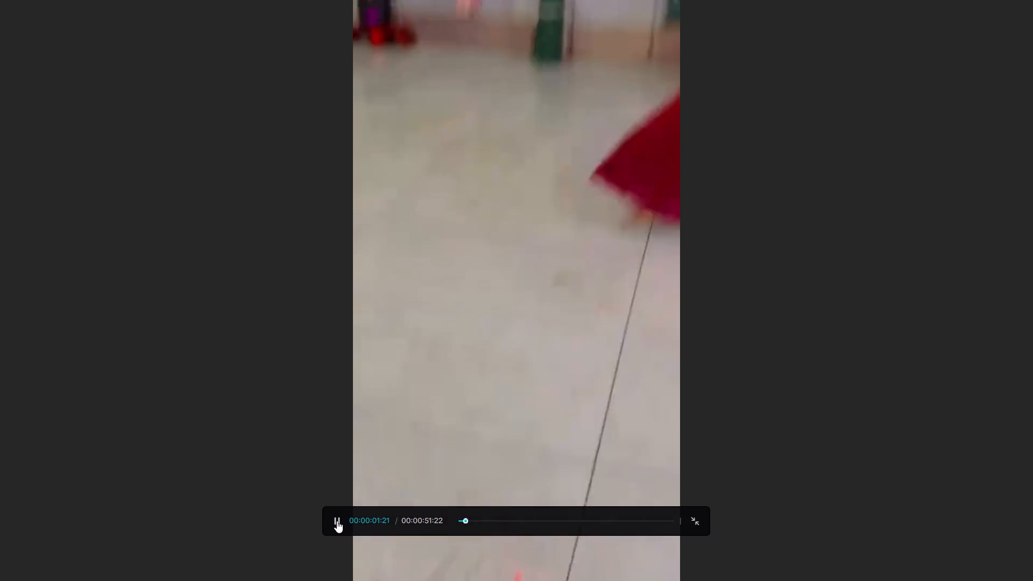
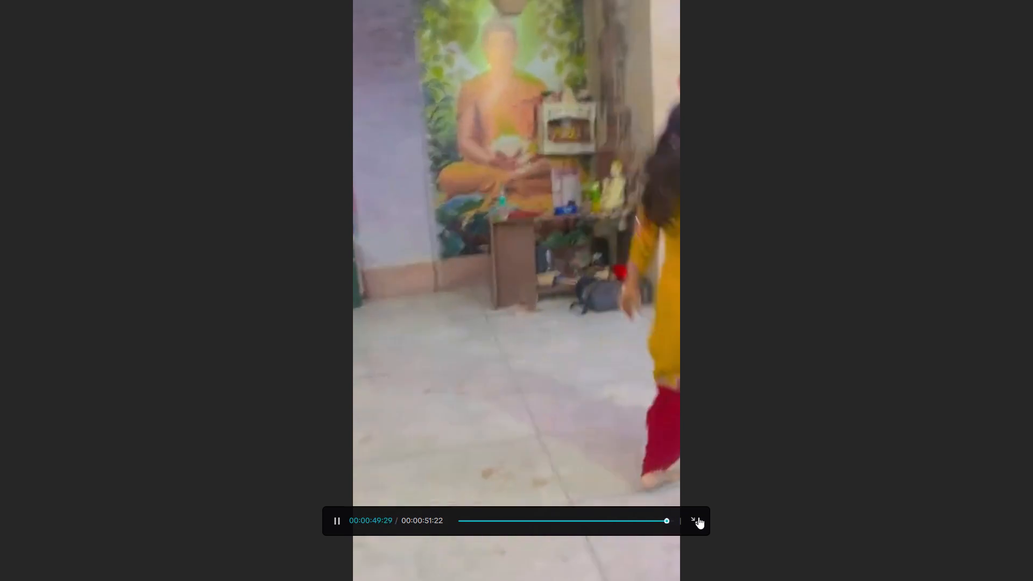
# Exit the full-screen preview, replay the clip's opening seconds and pause at about 00:00:06:06.
pyautogui.click(698, 518)
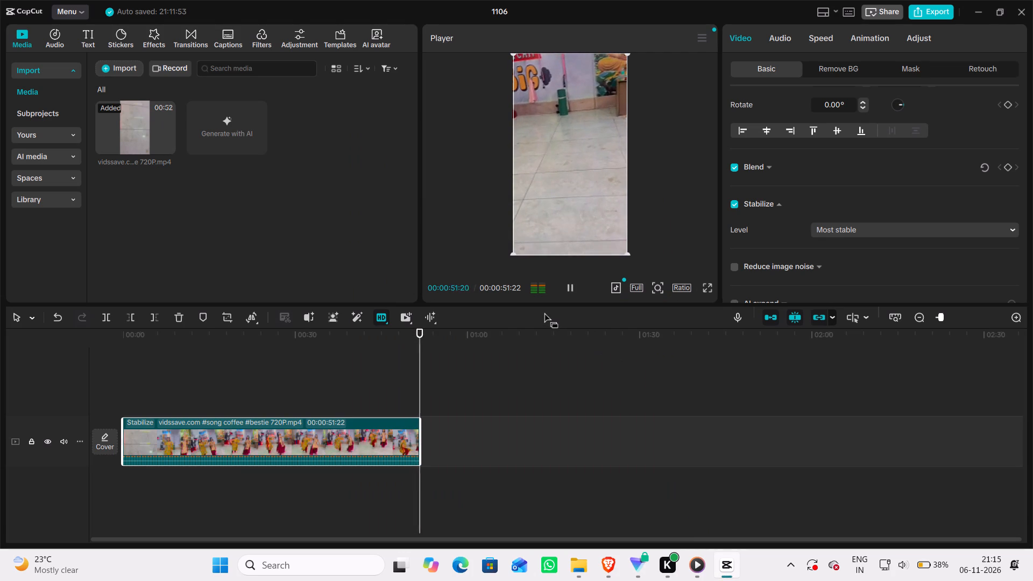
pyautogui.click(568, 285)
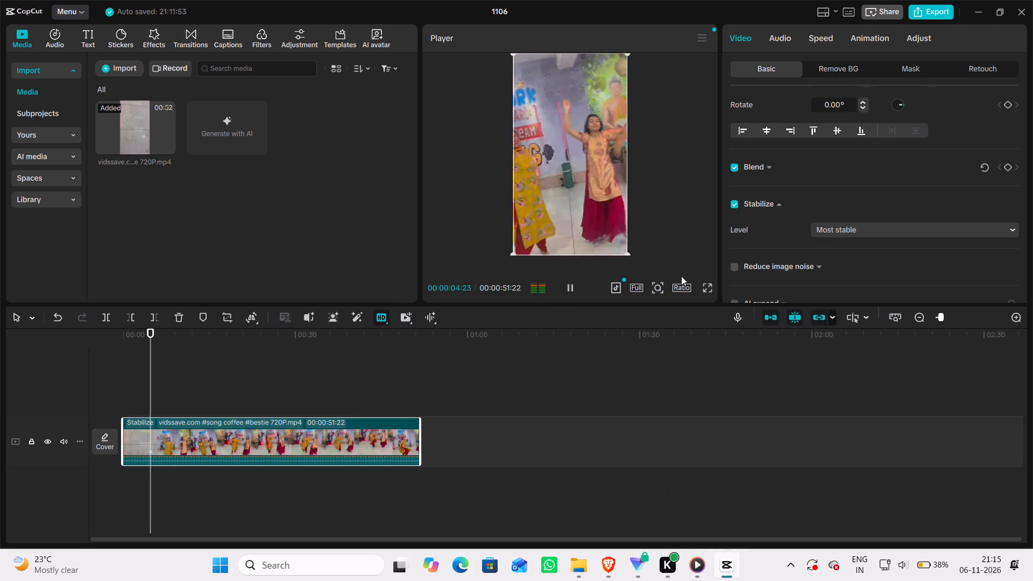
pyautogui.click(571, 290)
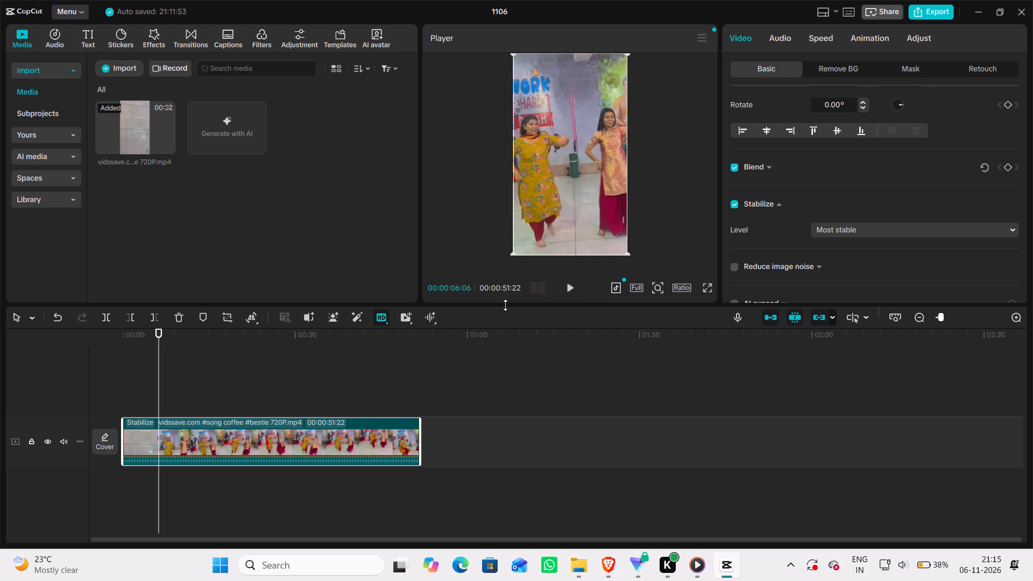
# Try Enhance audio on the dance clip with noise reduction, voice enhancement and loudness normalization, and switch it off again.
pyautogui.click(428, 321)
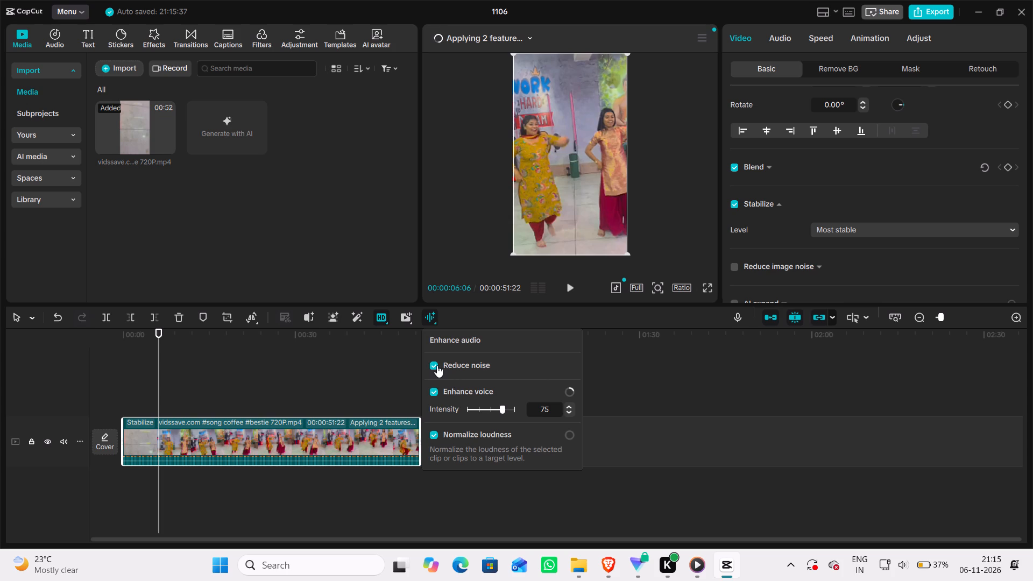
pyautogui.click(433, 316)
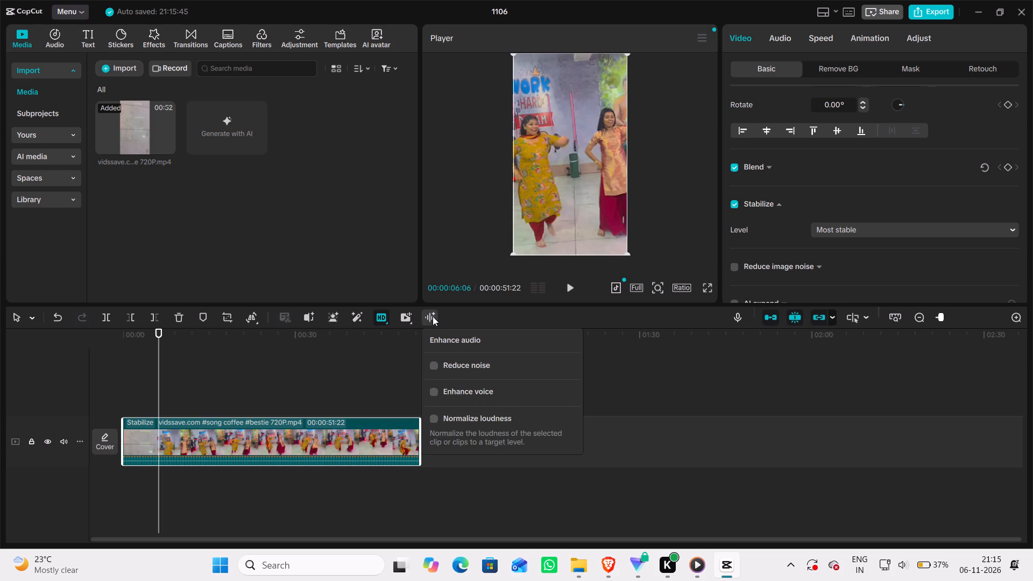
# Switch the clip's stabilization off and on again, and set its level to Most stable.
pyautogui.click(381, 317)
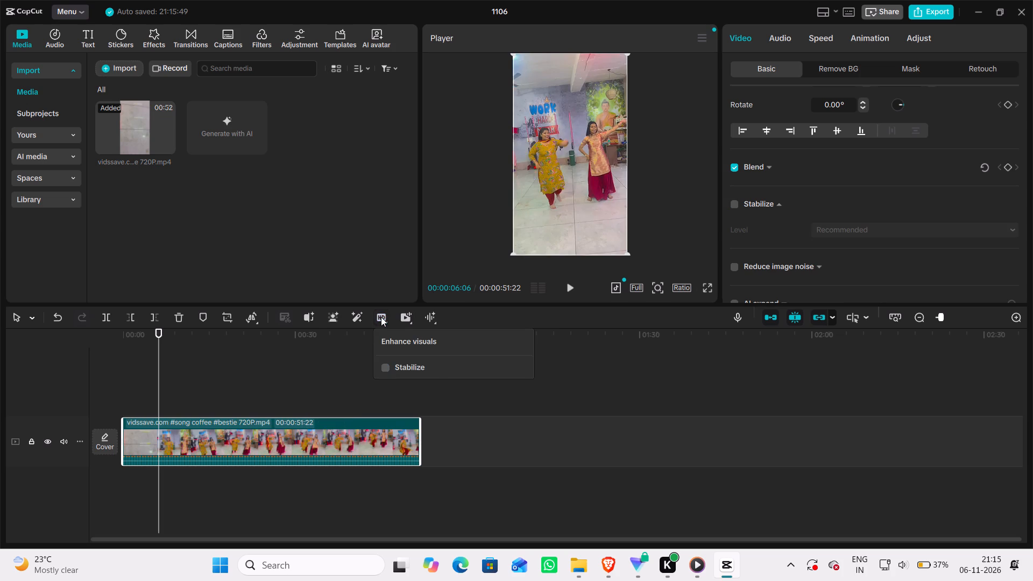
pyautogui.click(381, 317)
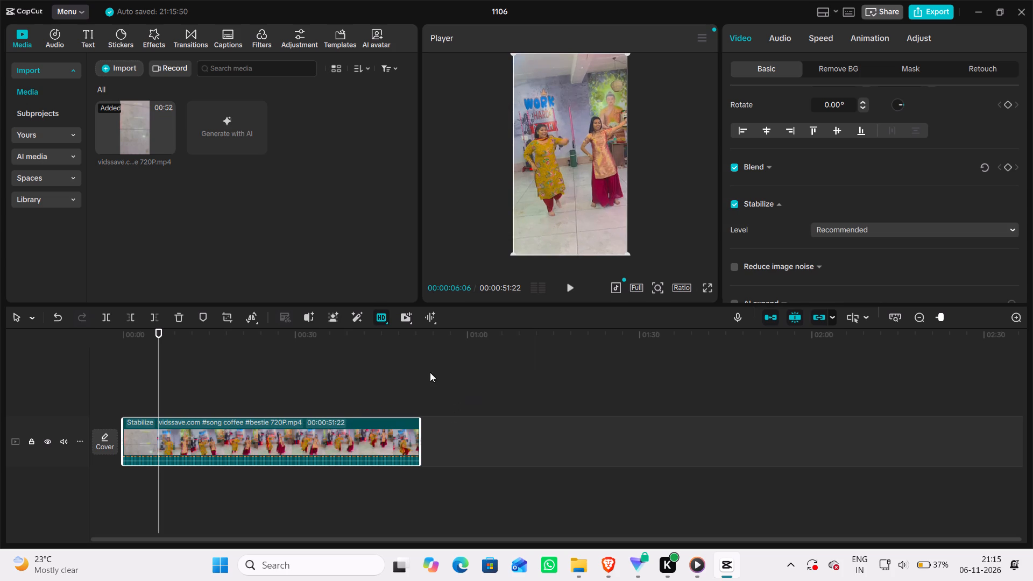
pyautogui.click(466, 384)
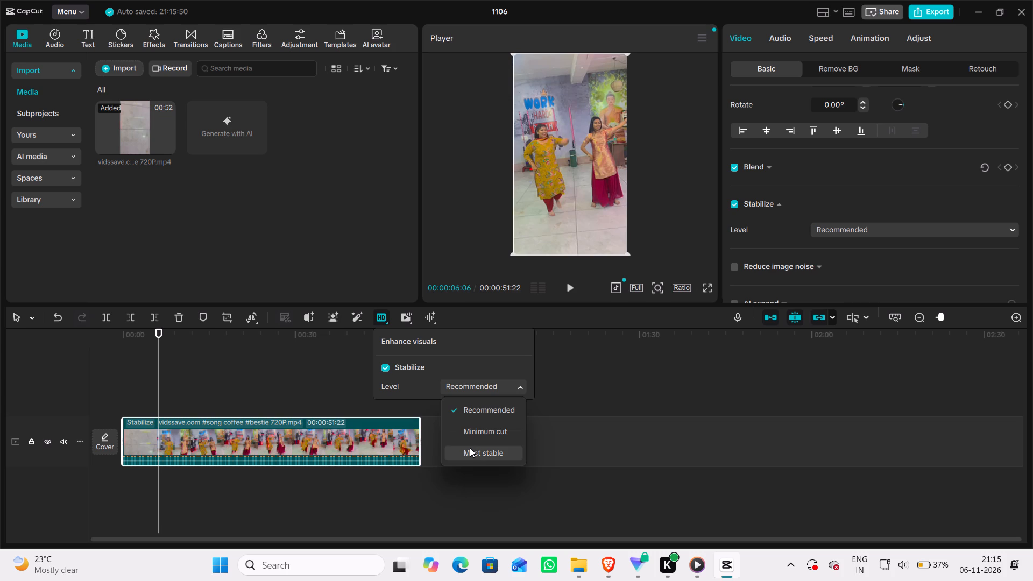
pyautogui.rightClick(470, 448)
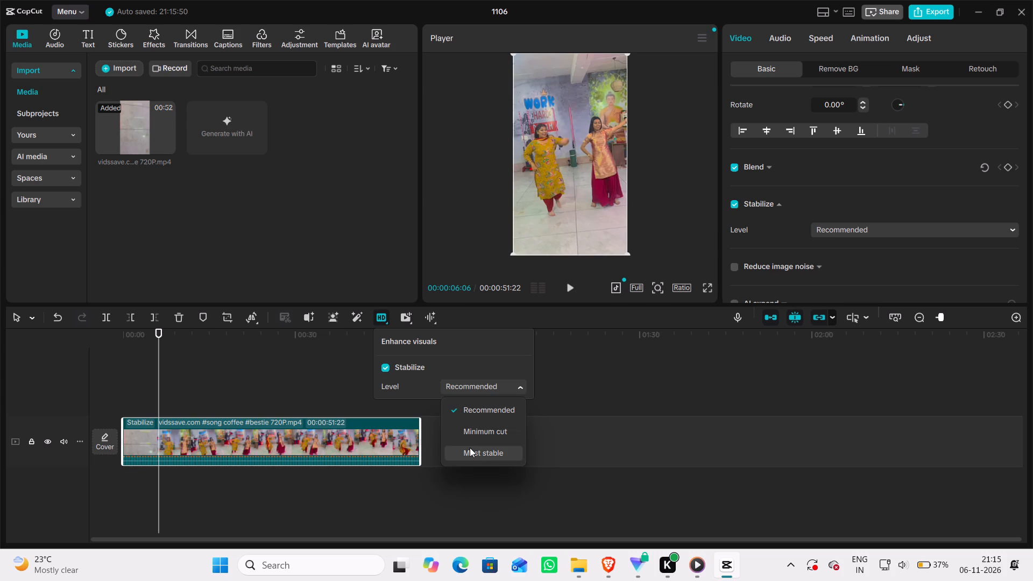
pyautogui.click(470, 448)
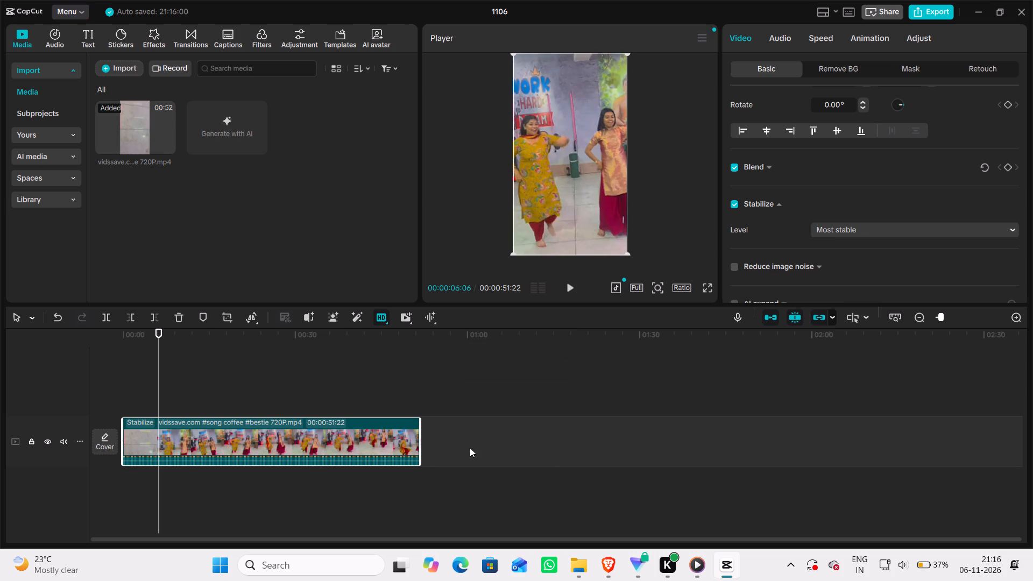
# Enable Motion blur on the dance clip and set its Blur amount to 35.
pyautogui.click(759, 168)
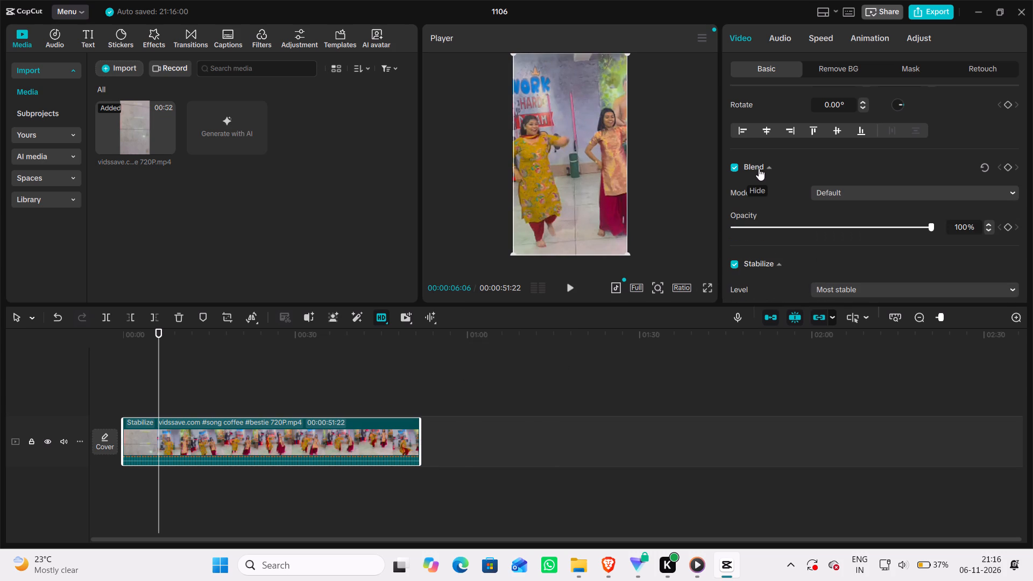
pyautogui.click(759, 168)
pyautogui.scroll(-4, 790, 212)
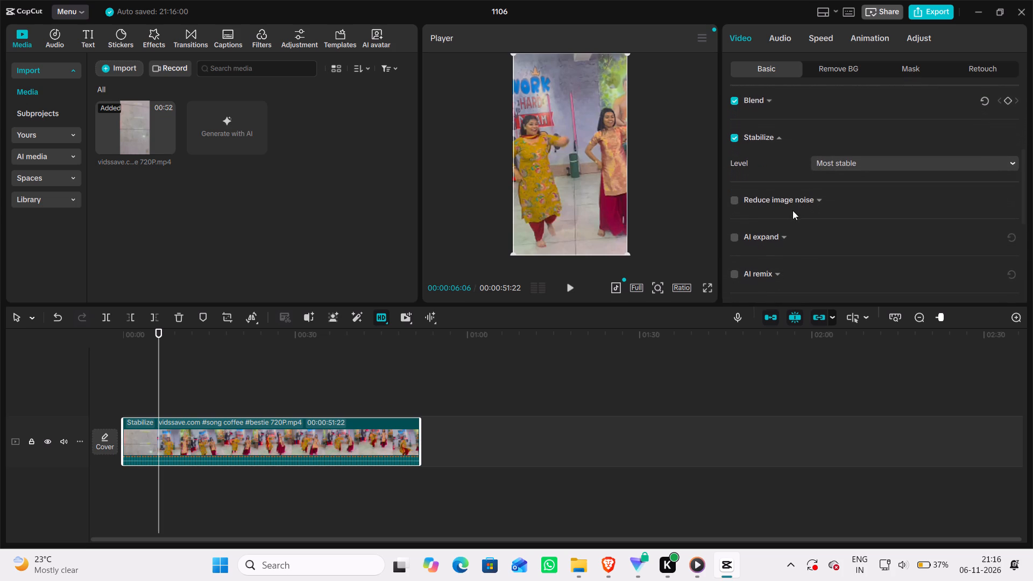
pyautogui.click(801, 200)
pyautogui.scroll(-1, 794, 200)
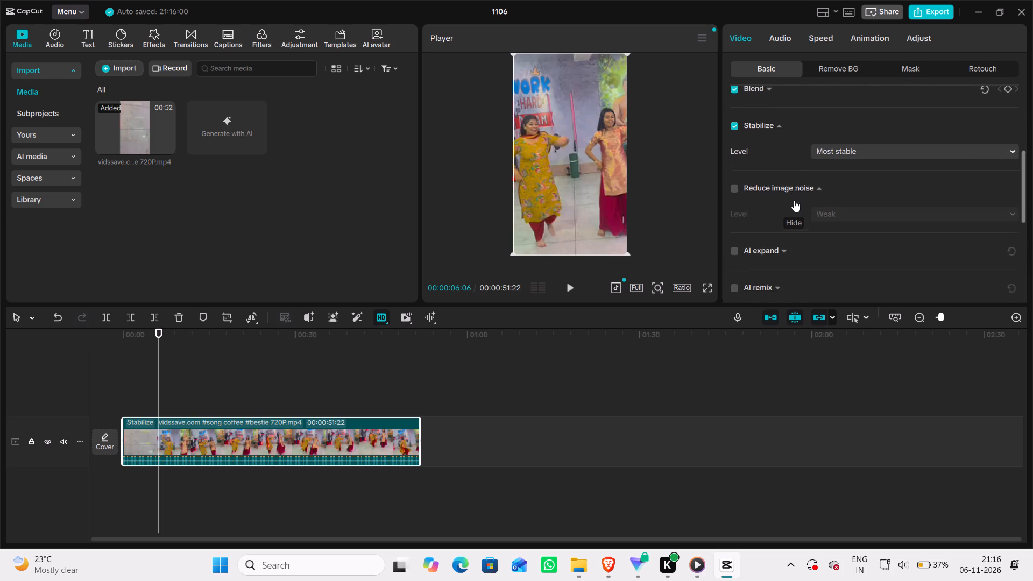
pyautogui.scroll(-4, 794, 200)
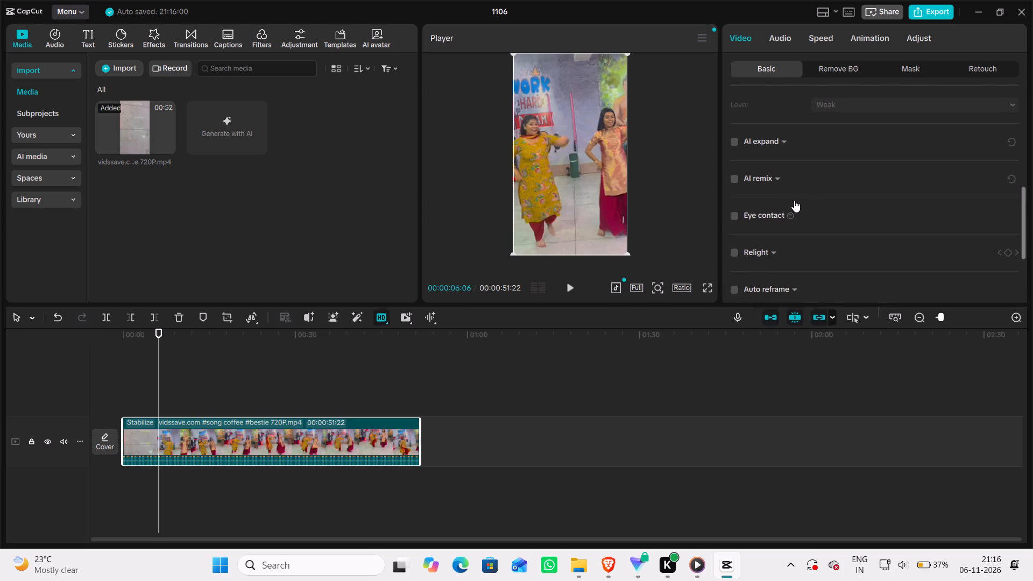
pyautogui.scroll(-2, 794, 200)
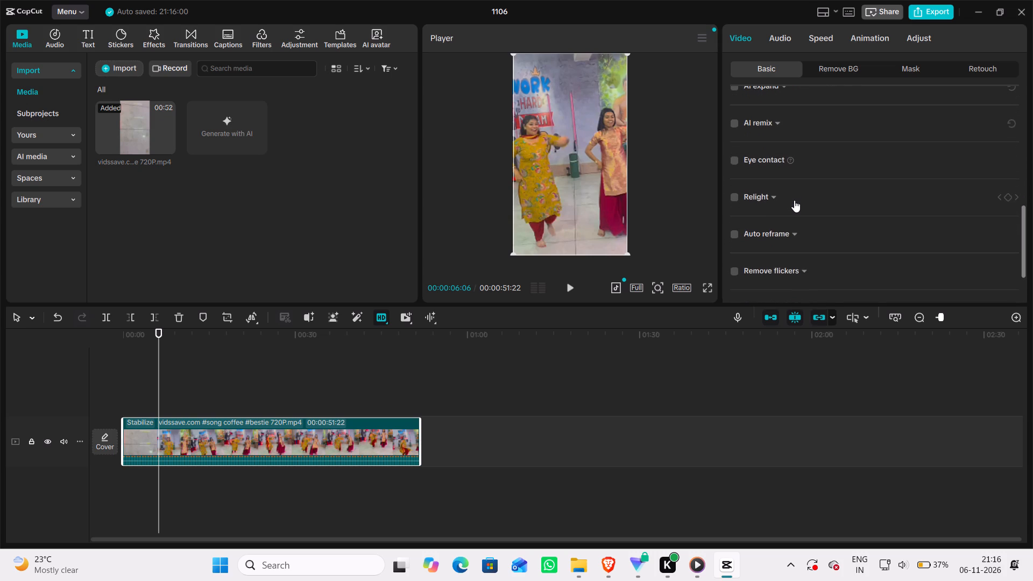
pyautogui.scroll(-2, 794, 200)
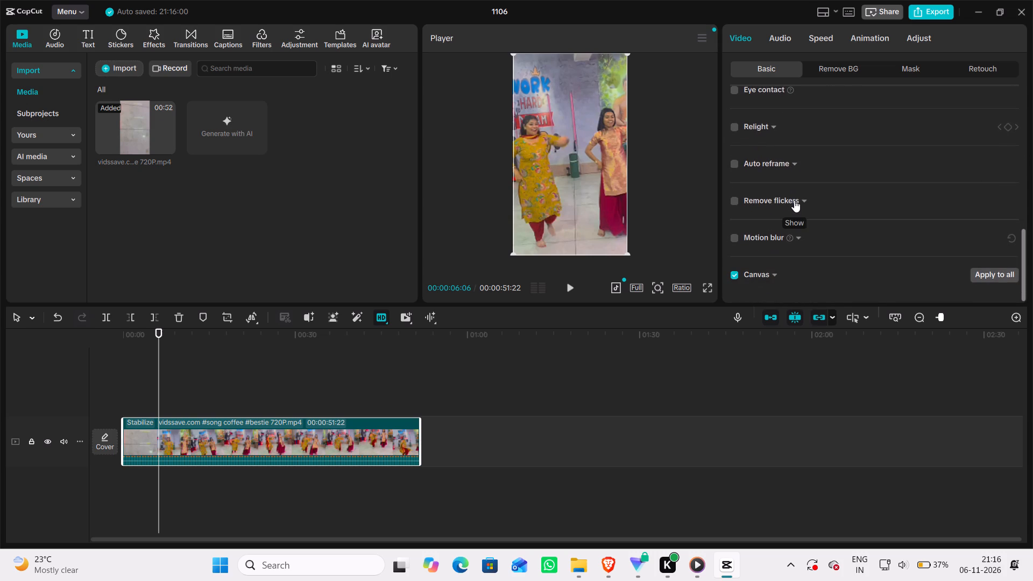
pyautogui.scroll(-2, 794, 200)
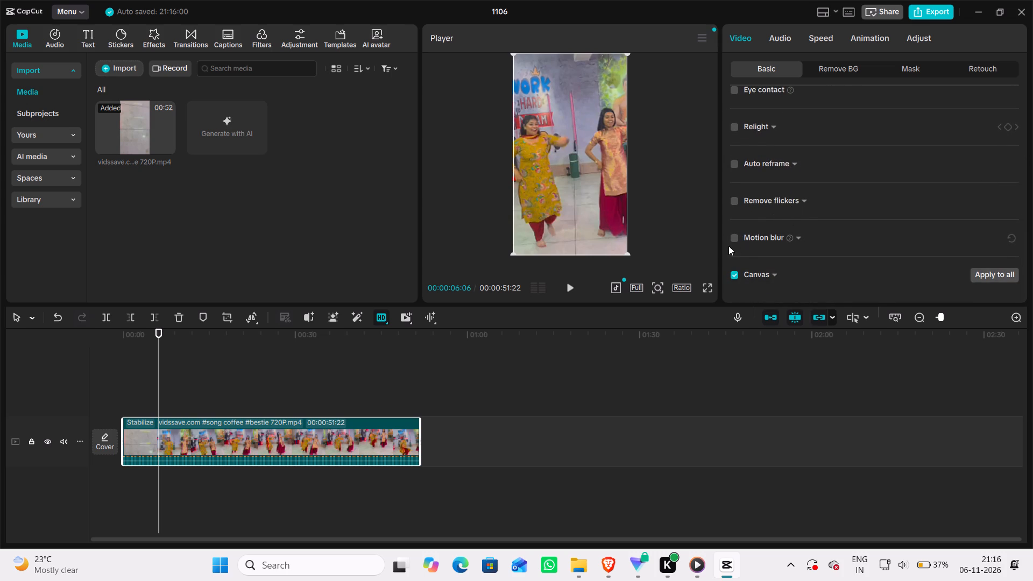
pyautogui.click(733, 241)
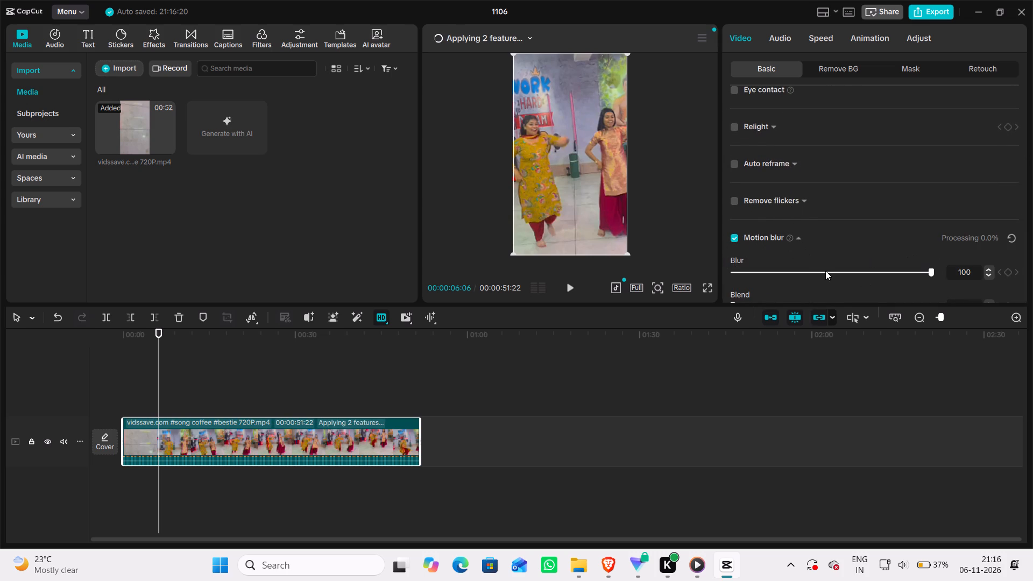
pyautogui.click(808, 270)
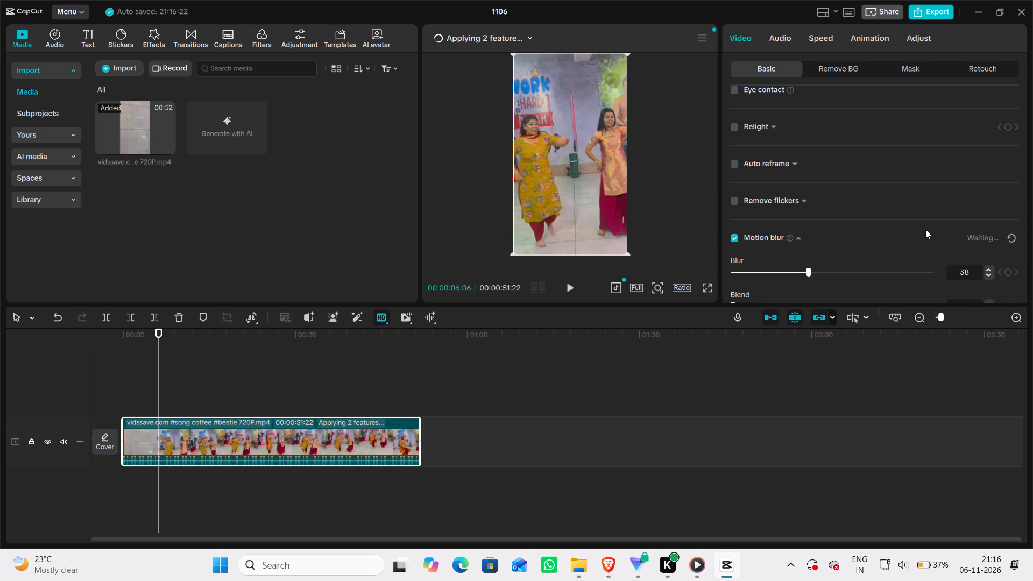
pyautogui.click(1011, 237)
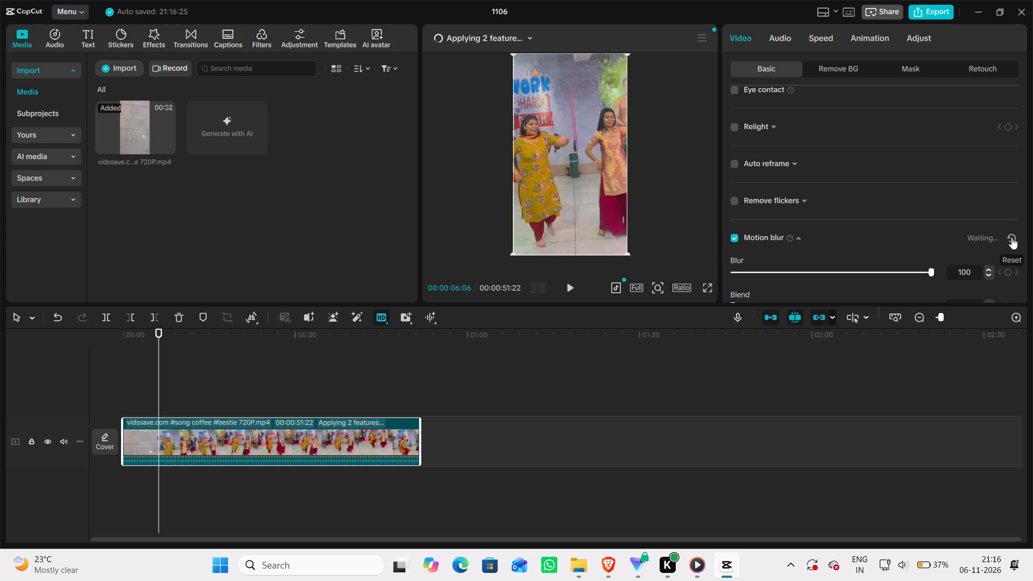
pyautogui.click(802, 271)
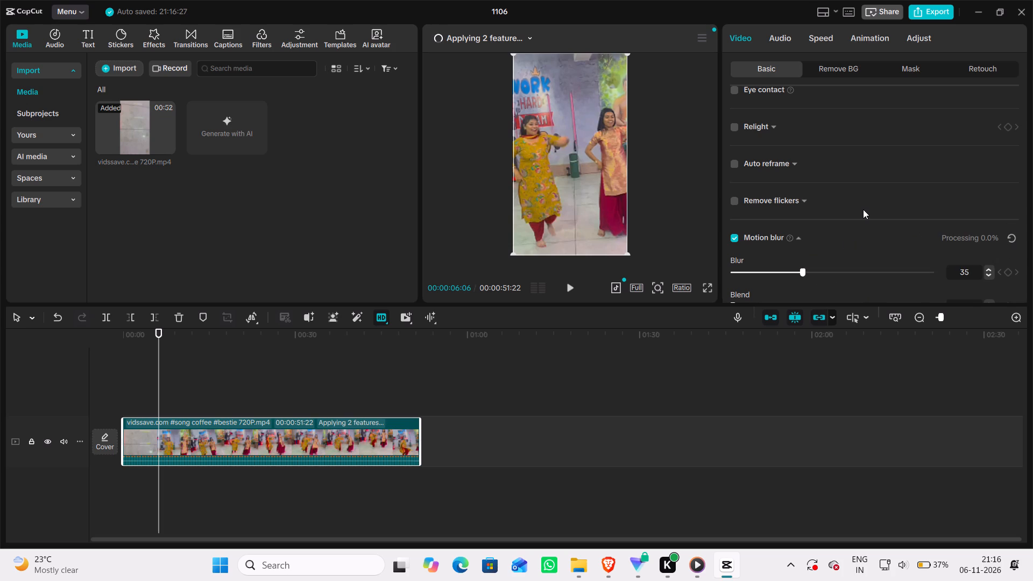
# Examine the remaining Motion blur settings, its processing progress and the clip's other basic video options.
pyautogui.scroll(-1, 863, 209)
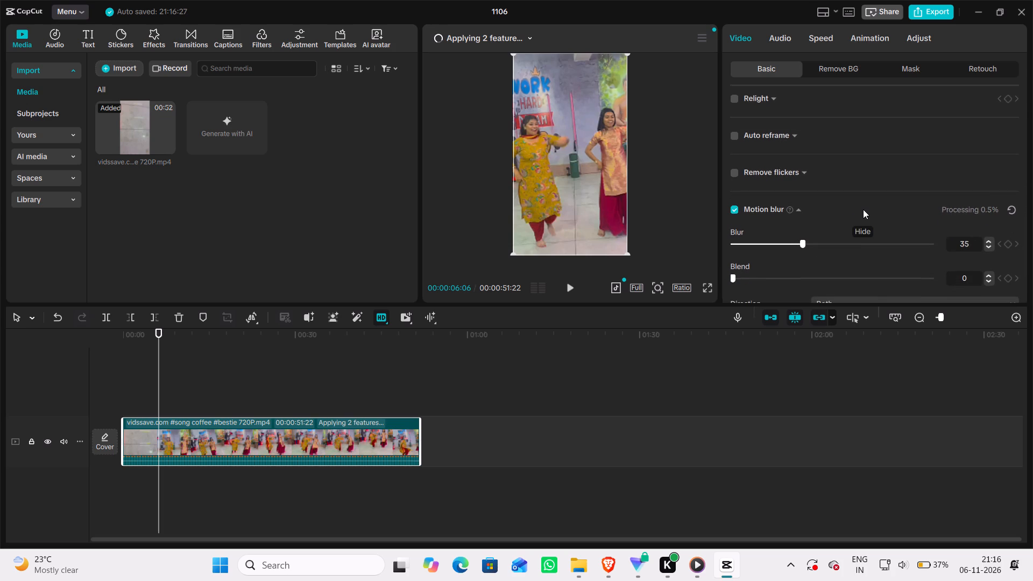
pyautogui.scroll(-7, 863, 209)
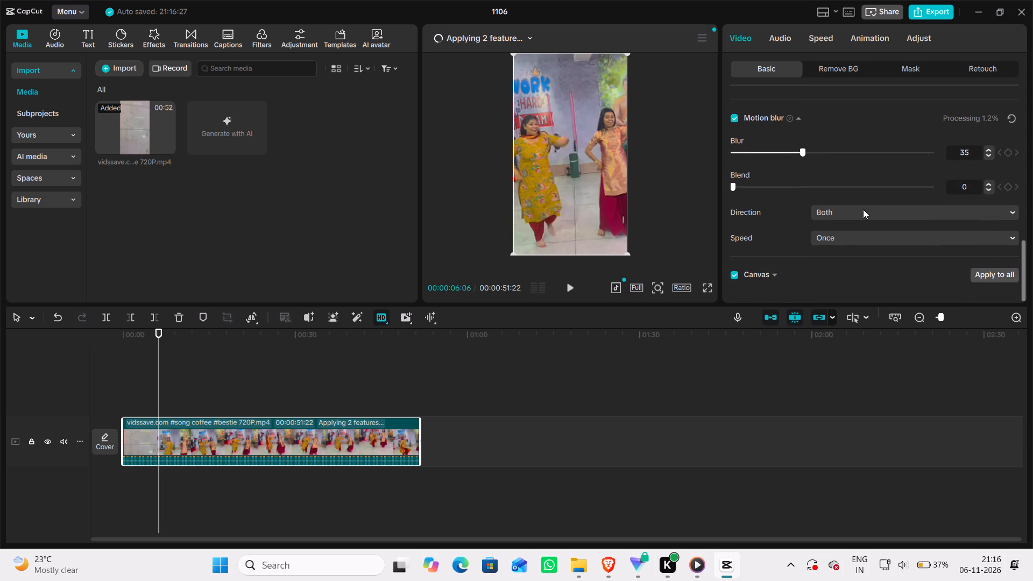
pyautogui.scroll(5, 863, 209)
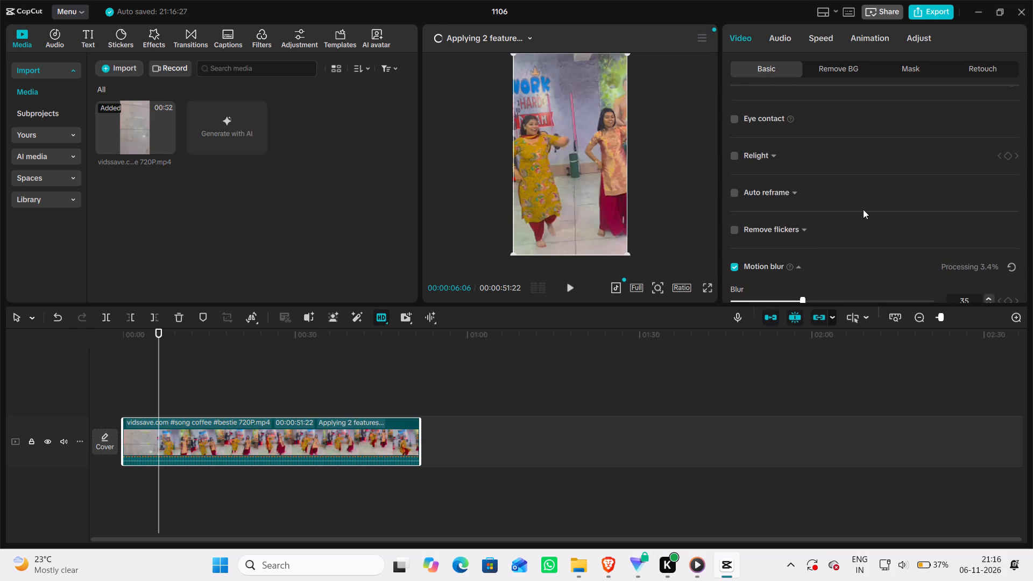
pyautogui.scroll(2, 863, 209)
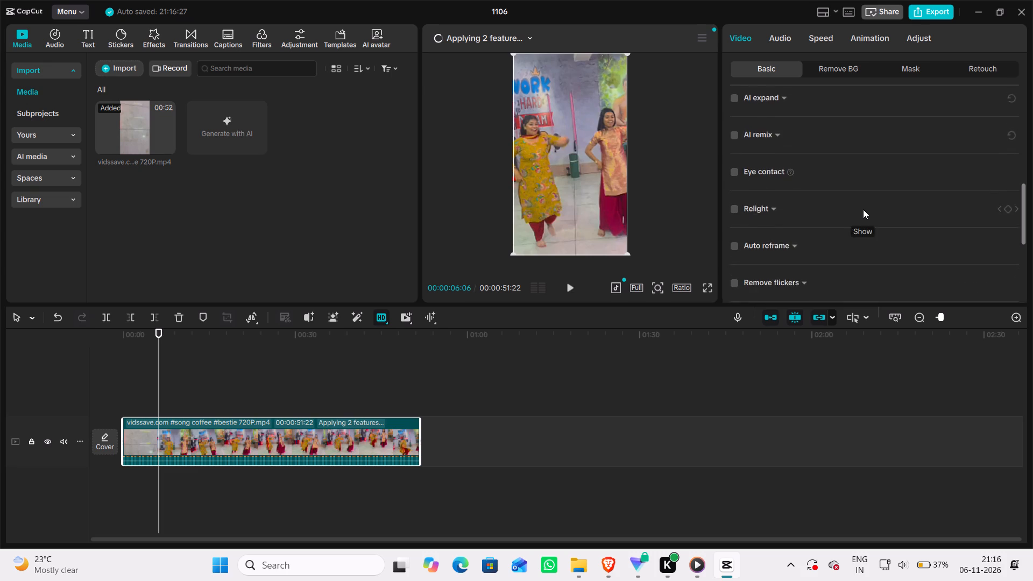
pyautogui.scroll(2, 863, 209)
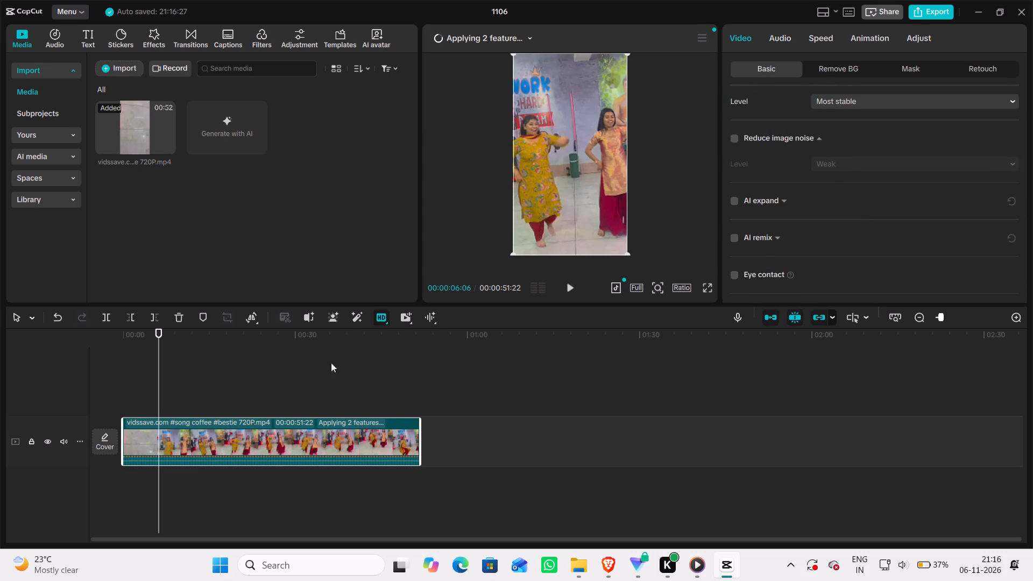
pyautogui.scroll(-5, 829, 198)
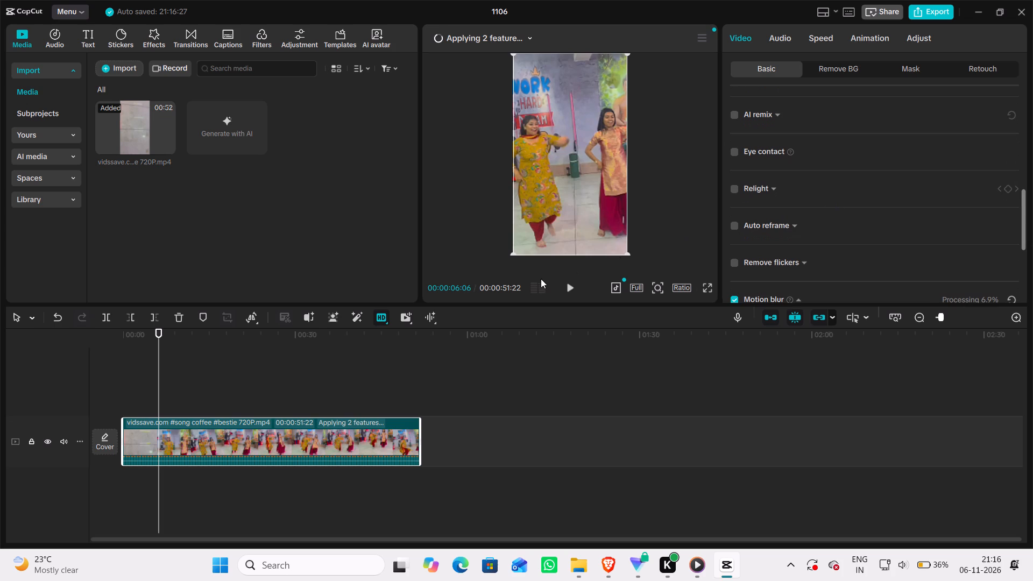
pyautogui.scroll(-3, 868, 126)
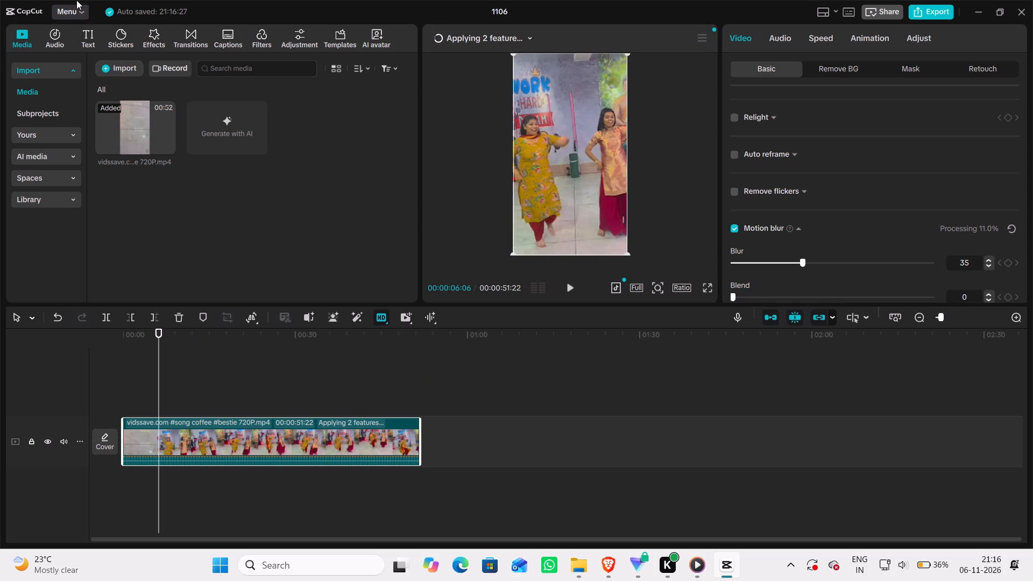
# Preview the trending video effects Blur, Heart Ripple, Laser Battle and Dark Detach on the dance video.
pyautogui.click(160, 34)
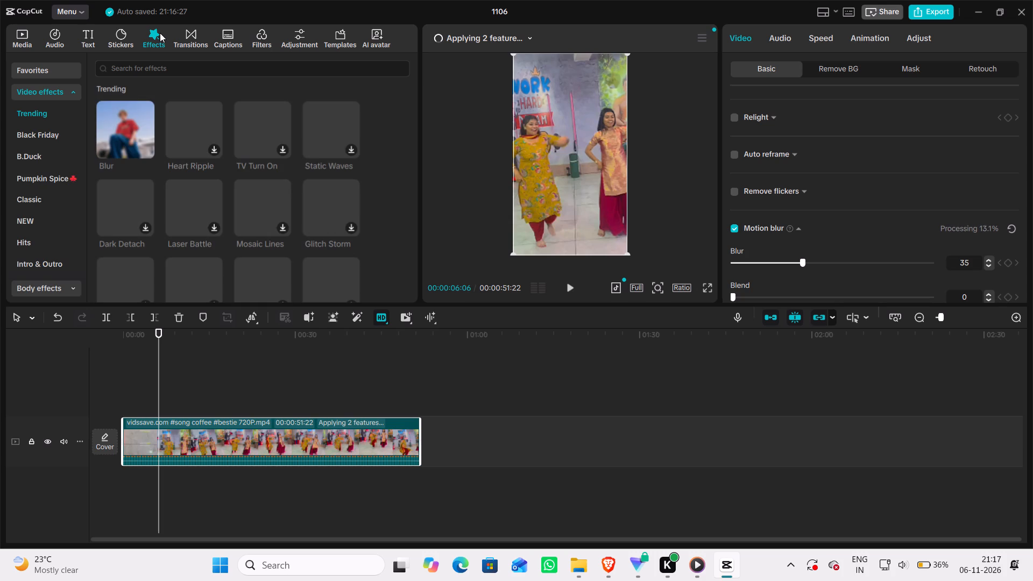
pyautogui.click(109, 129)
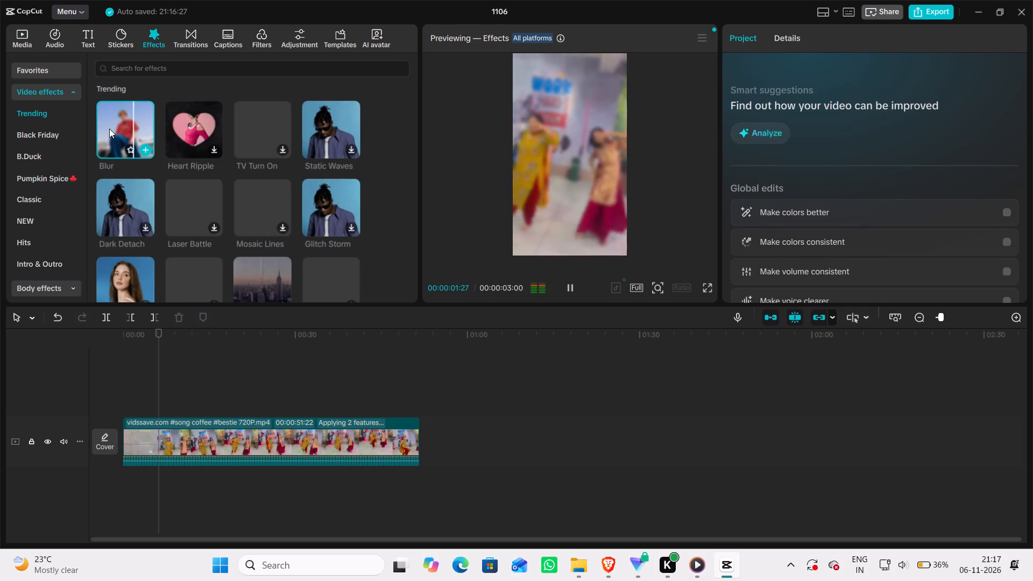
pyautogui.click(196, 137)
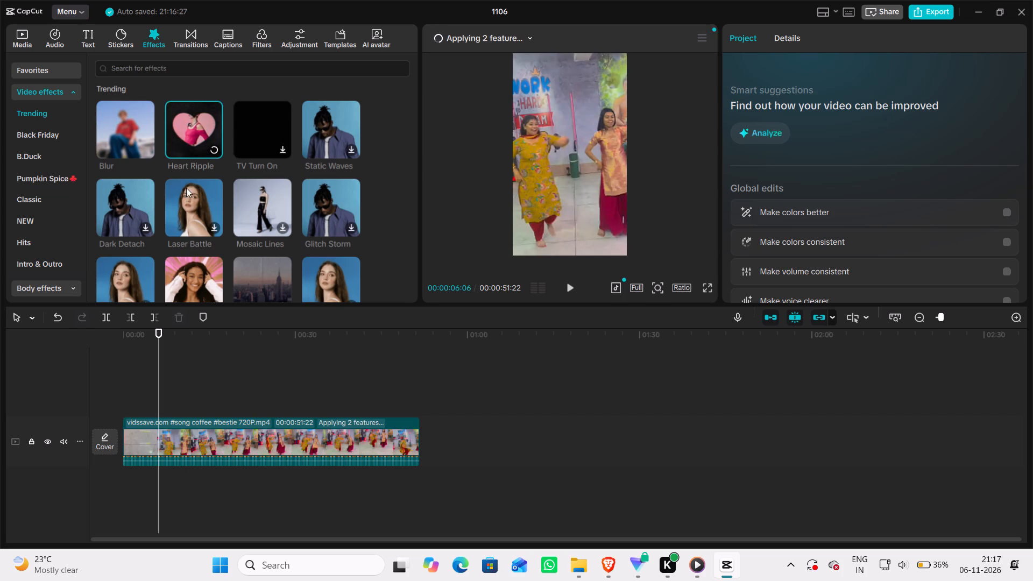
pyautogui.click(185, 204)
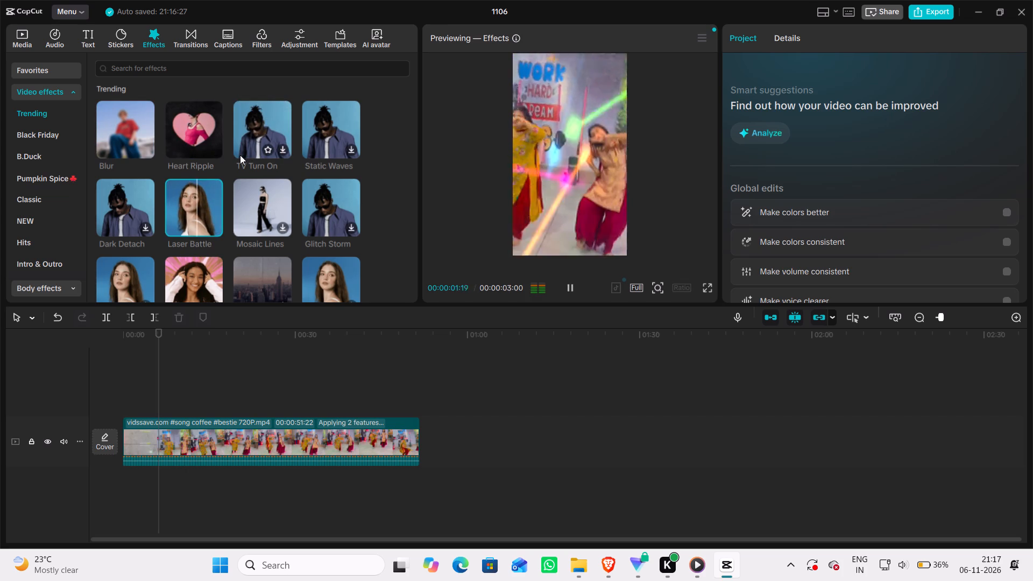
pyautogui.click(221, 201)
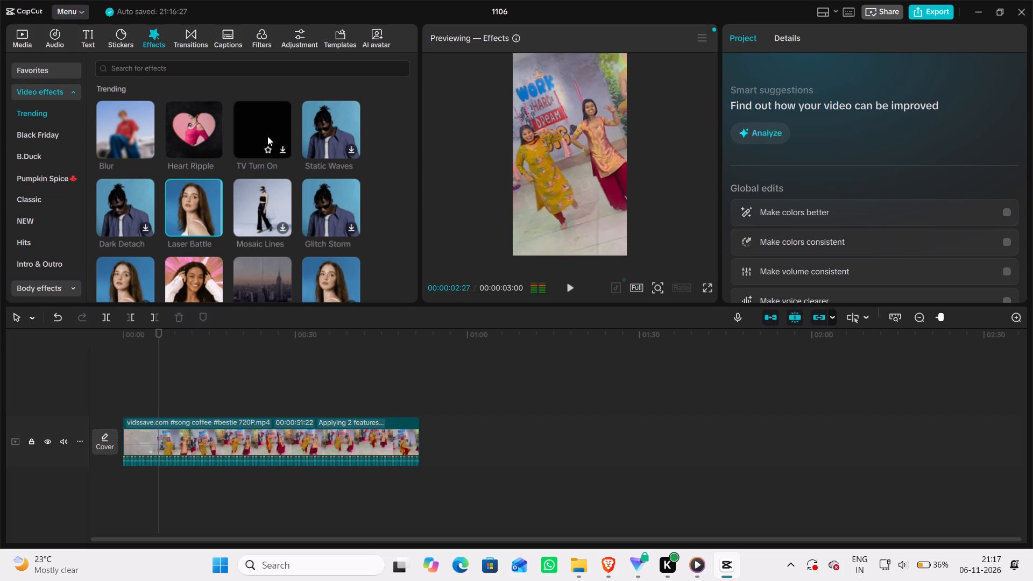
pyautogui.click(145, 212)
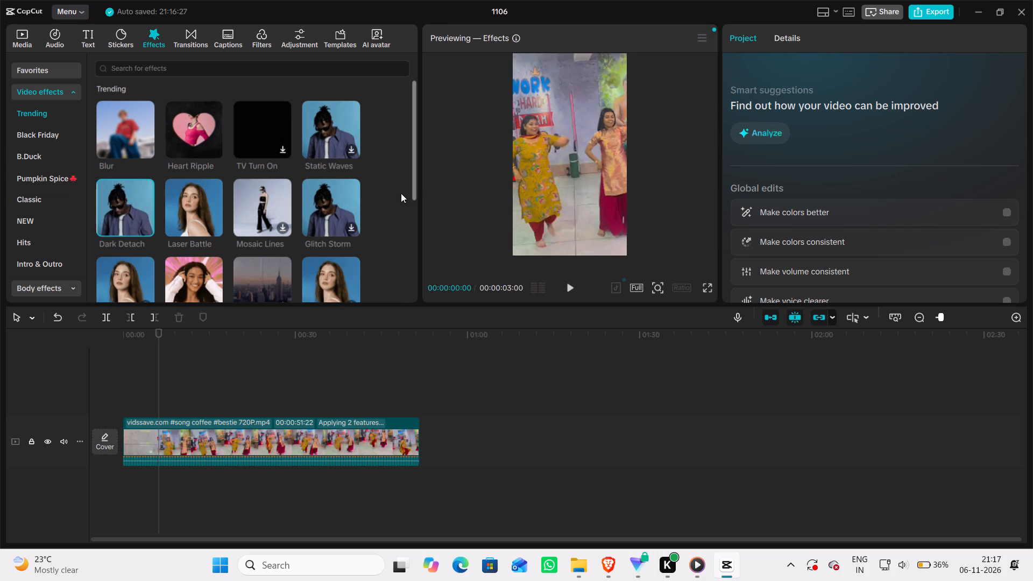
# Scrub through the dance clip from about 5 to 24 seconds to examine the footage.
pyautogui.click(156, 384)
pyautogui.moveTo(157, 328); pyautogui.dragTo(161, 328)
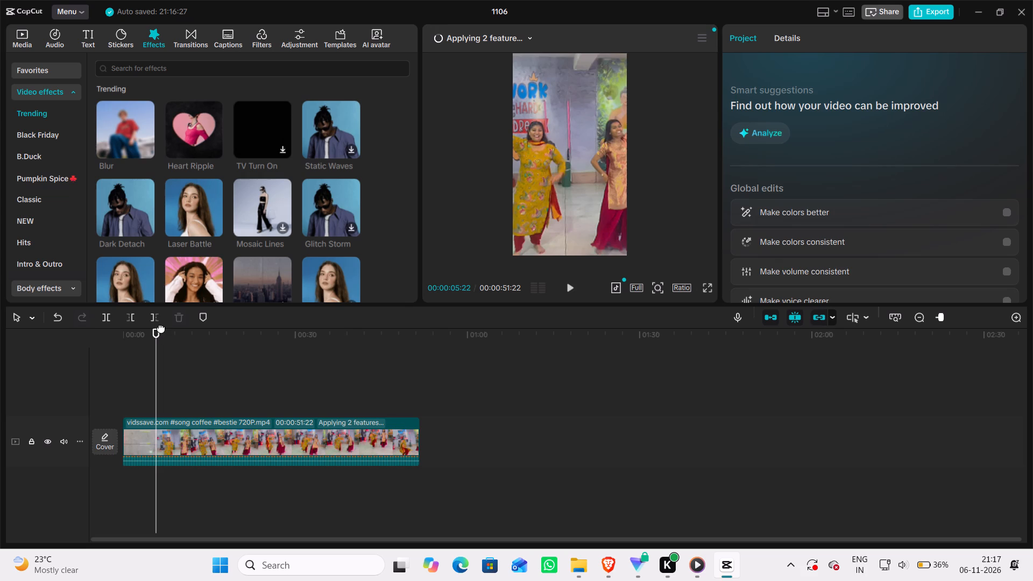
pyautogui.moveTo(161, 328); pyautogui.dragTo(184, 328)
pyautogui.moveTo(155, 332); pyautogui.dragTo(158, 332)
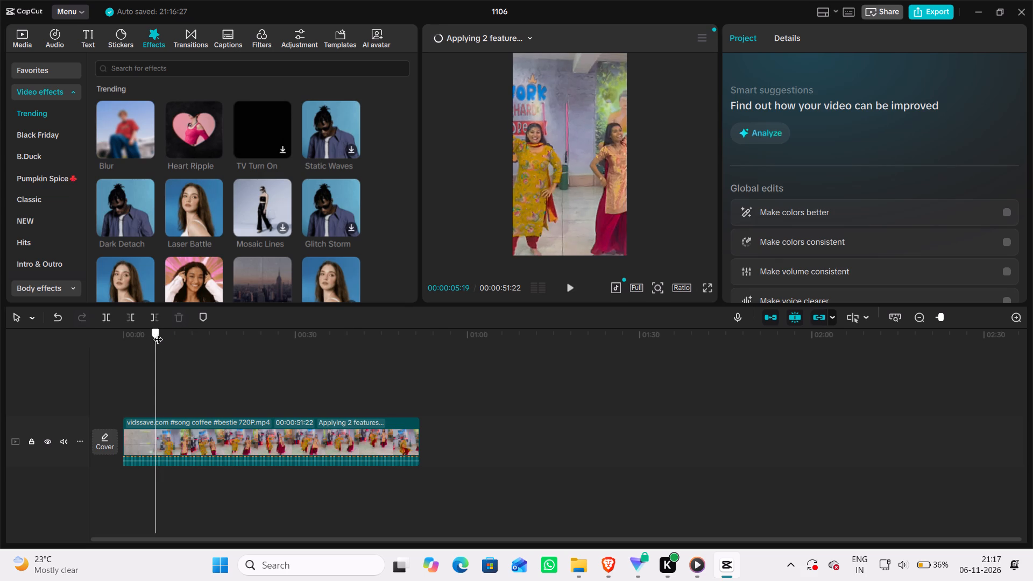
pyautogui.moveTo(158, 332); pyautogui.dragTo(191, 332)
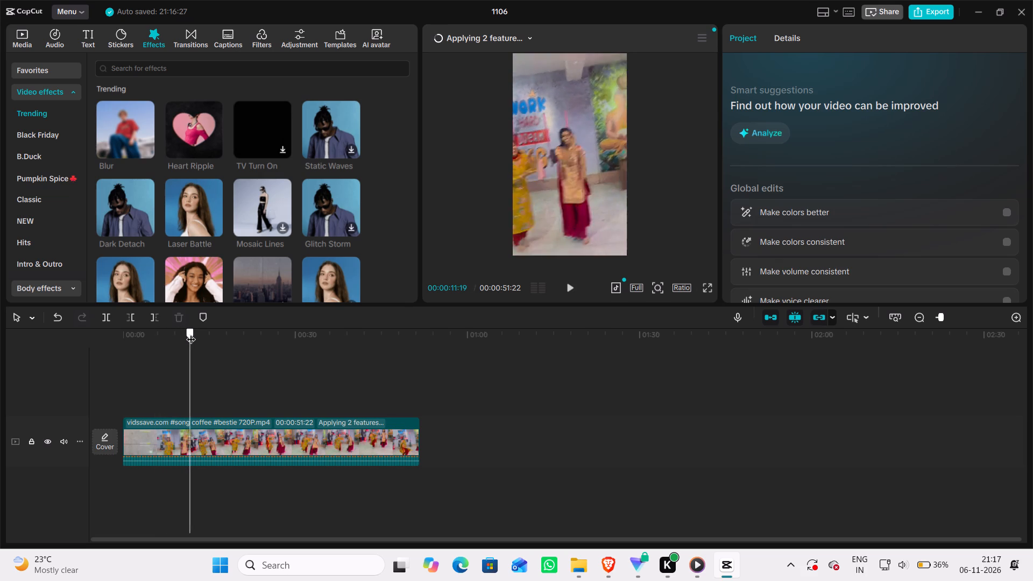
pyautogui.moveTo(191, 332); pyautogui.dragTo(208, 328)
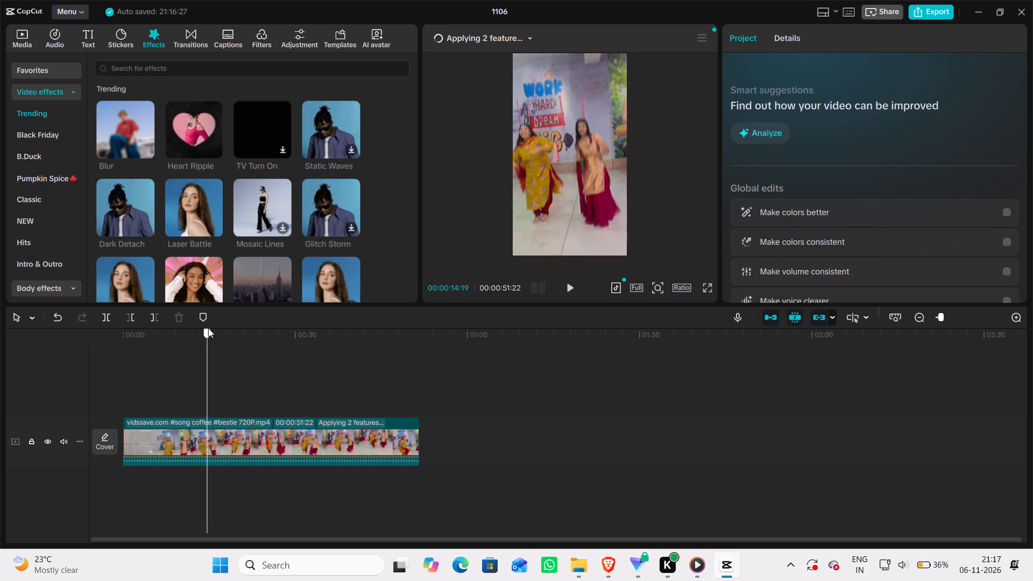
pyautogui.moveTo(208, 328); pyautogui.dragTo(214, 326)
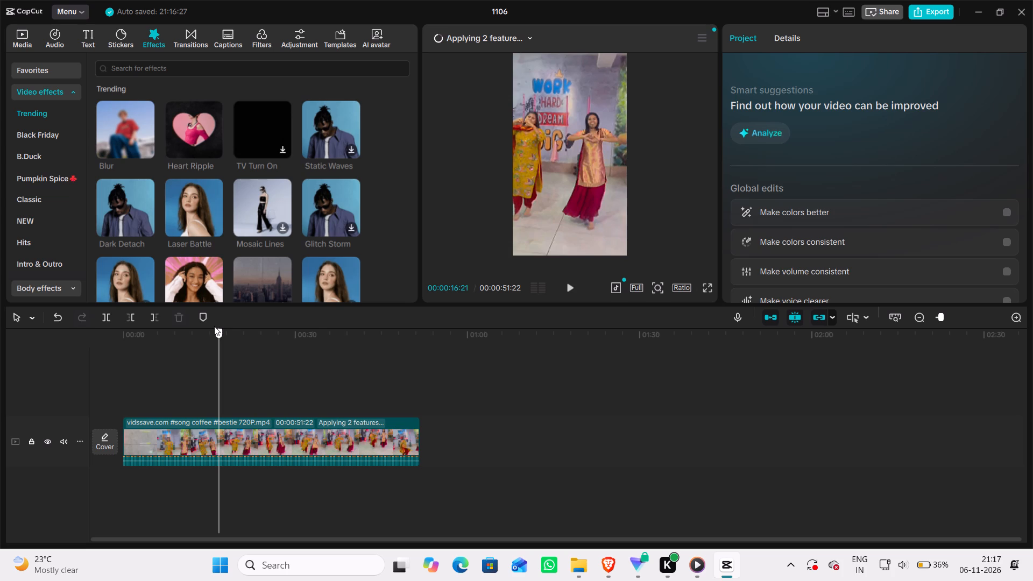
pyautogui.moveTo(214, 326); pyautogui.dragTo(270, 312)
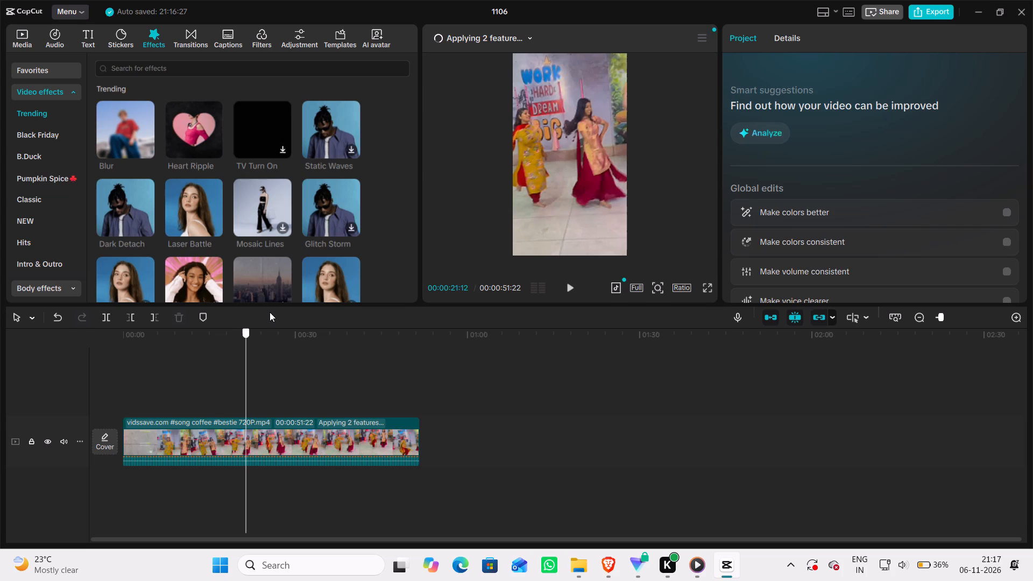
pyautogui.moveTo(270, 312); pyautogui.dragTo(260, 315)
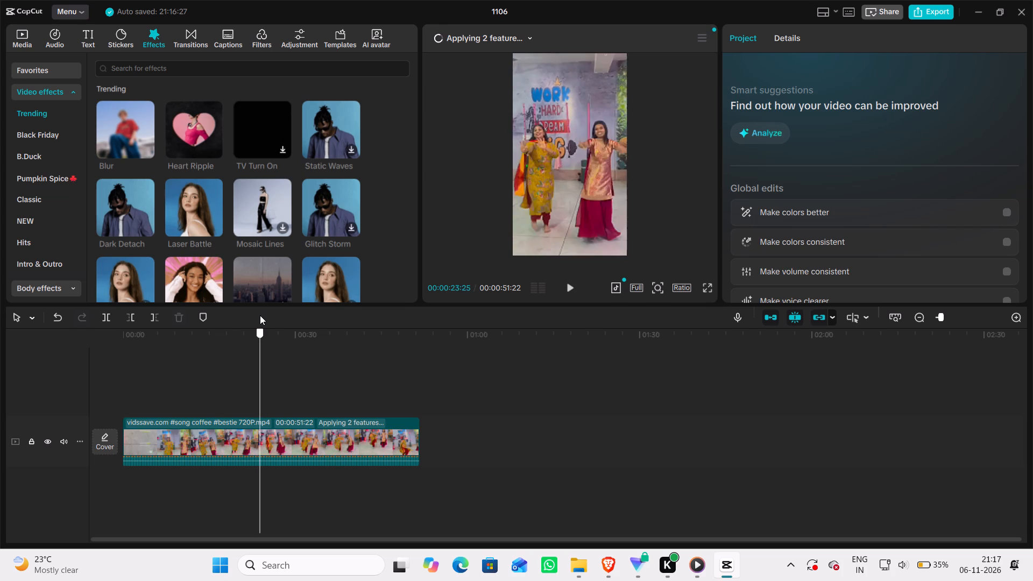
pyautogui.moveTo(260, 315); pyautogui.dragTo(260, 315)
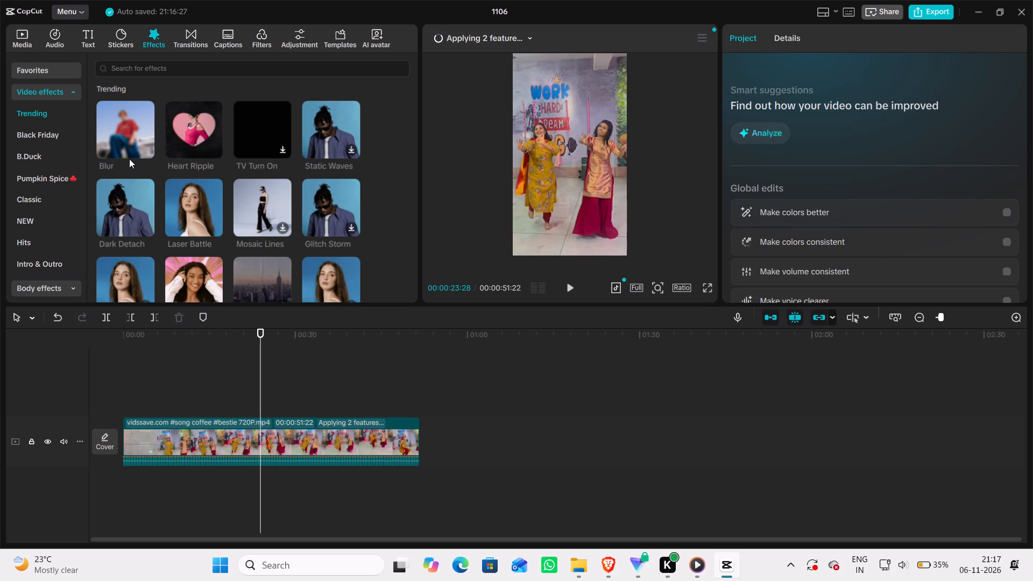
# Preview the trending video effects Dark Detach, Mosaic Lines, Electro Strike and Green Vision, and browse the rest of that category.
pyautogui.click(126, 189)
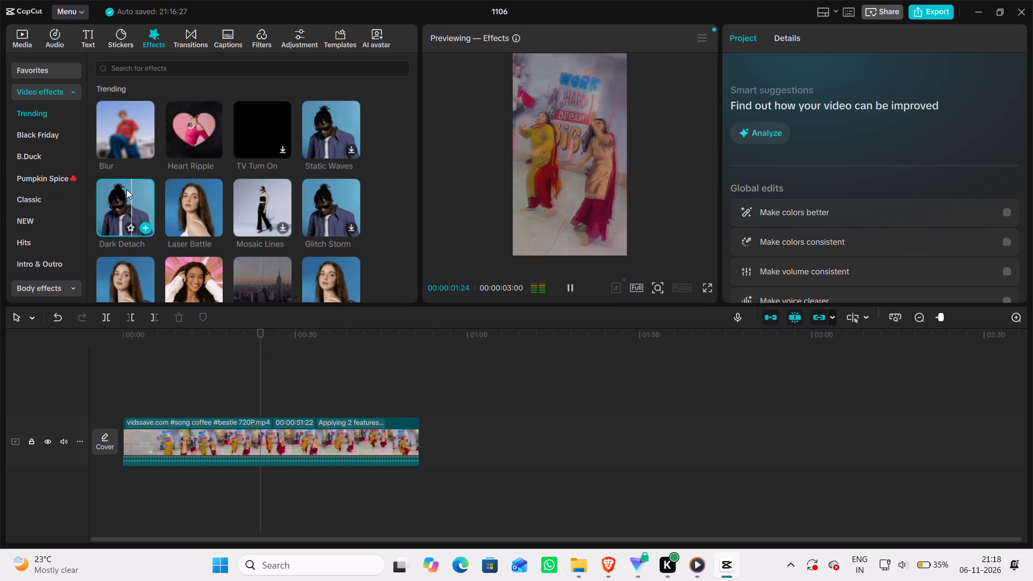
pyautogui.click(279, 193)
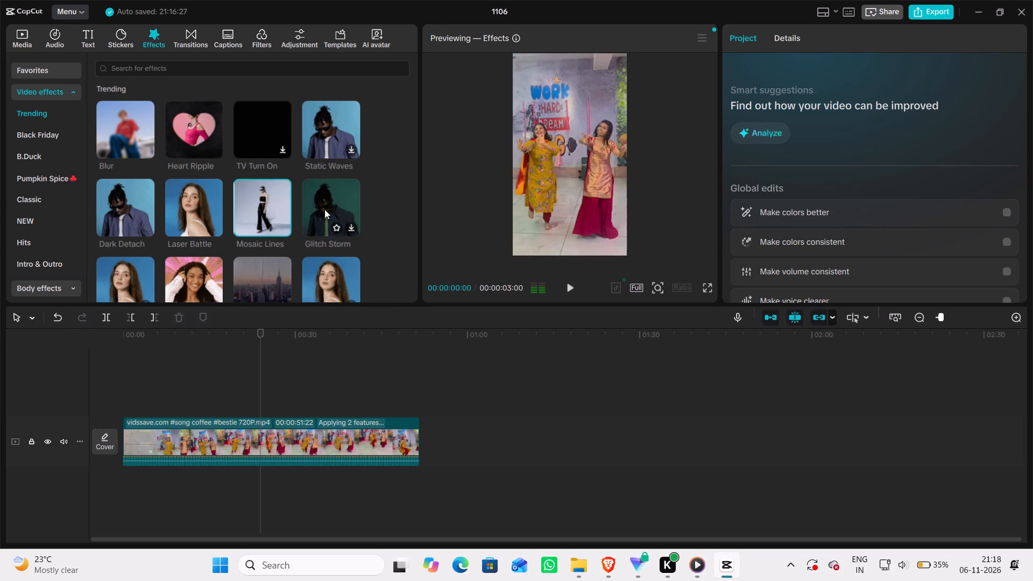
pyautogui.scroll(-2, 324, 209)
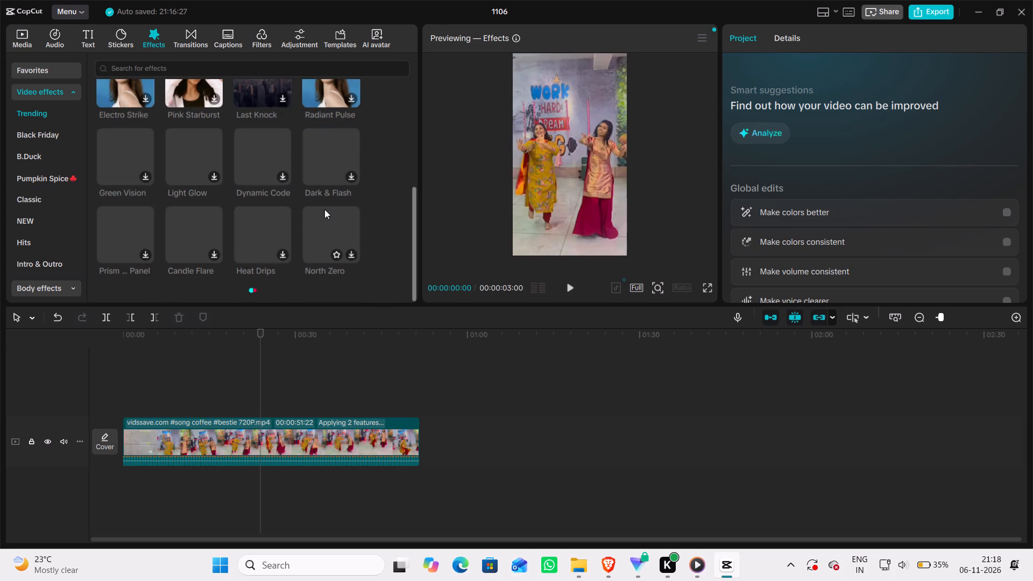
pyautogui.scroll(1, 253, 187)
pyautogui.scroll(-1, 228, 233)
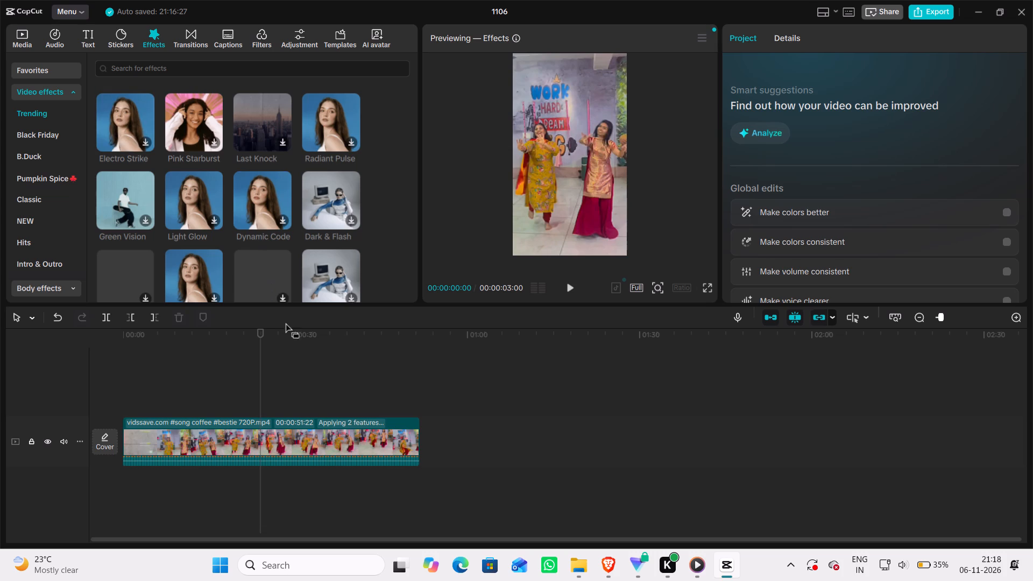
pyautogui.click(261, 334)
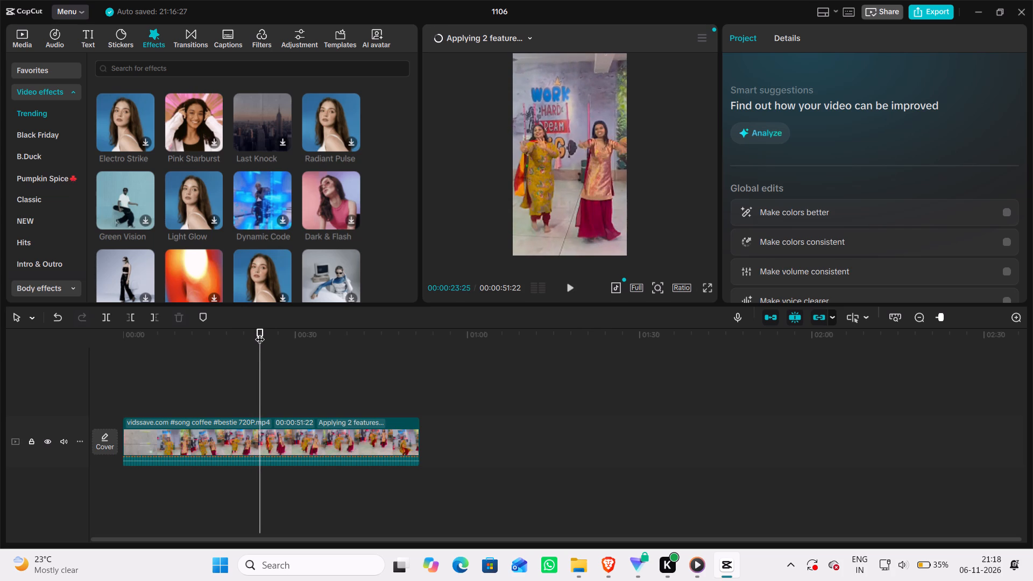
pyautogui.click(129, 126)
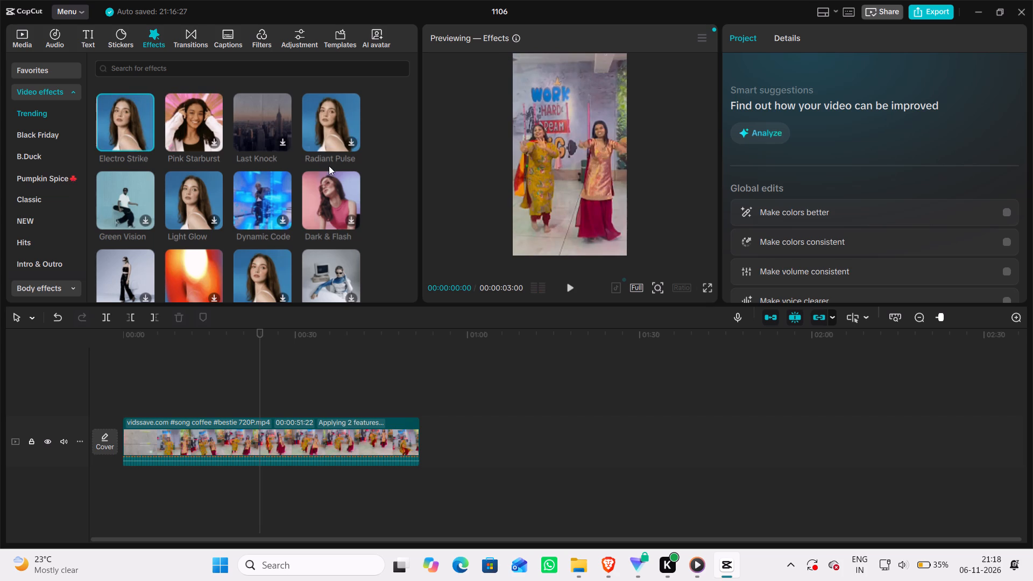
pyautogui.click(145, 193)
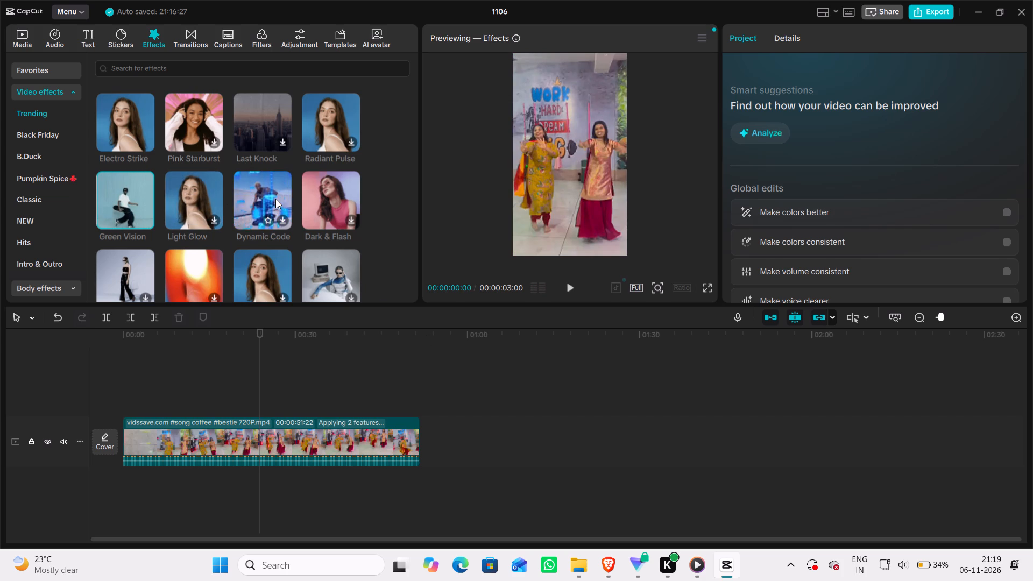
pyautogui.scroll(-1, 275, 199)
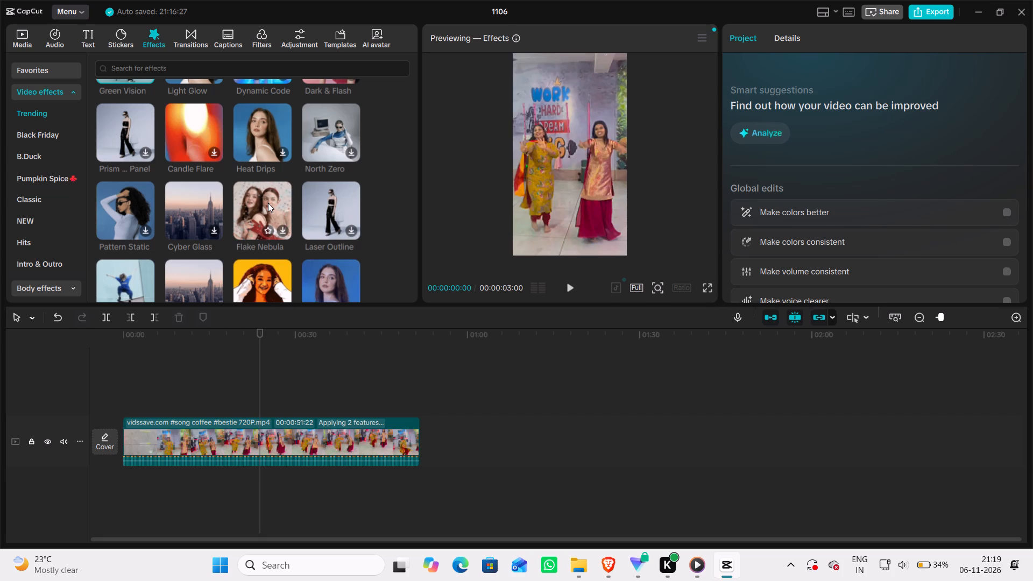
pyautogui.scroll(-1, 317, 216)
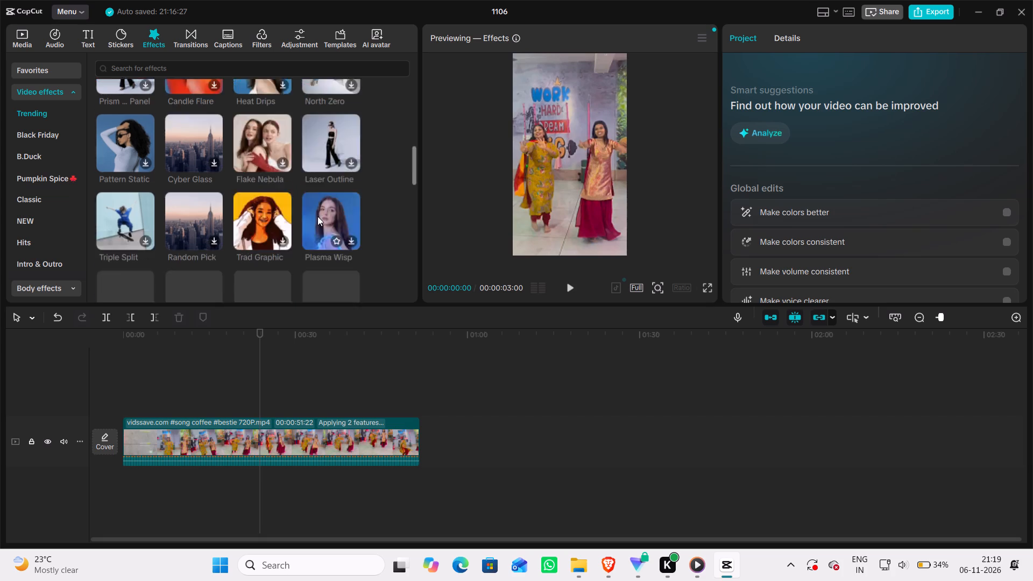
pyautogui.scroll(-1, 317, 216)
pyautogui.scroll(1, 279, 180)
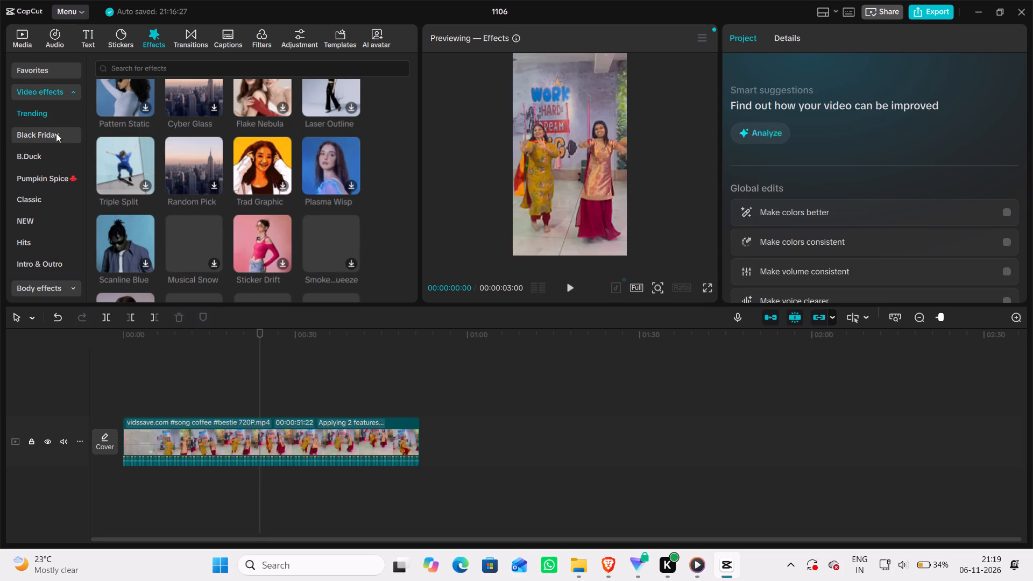
pyautogui.scroll(-1, 26, 206)
# Browse the Hits video effects and preview Snapshot 3x and BW Zoom Shot on the dance video.
pyautogui.click(22, 236)
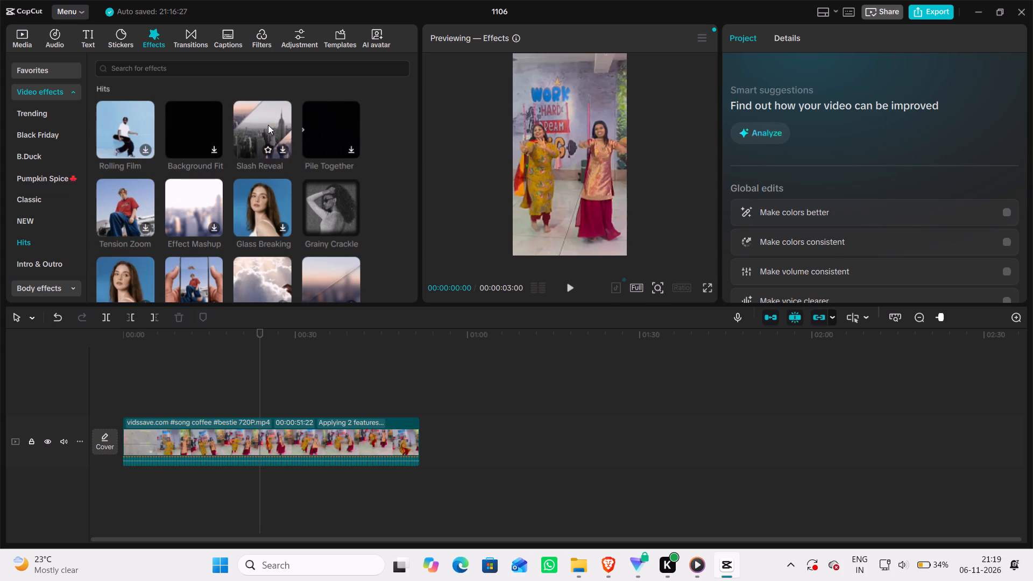
pyautogui.scroll(-1, 331, 195)
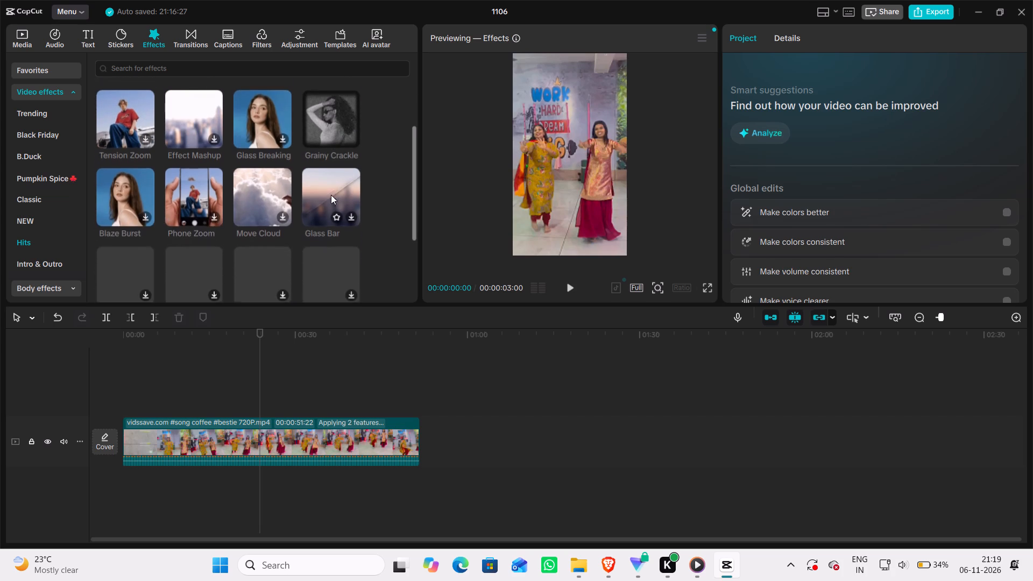
pyautogui.scroll(-1, 331, 195)
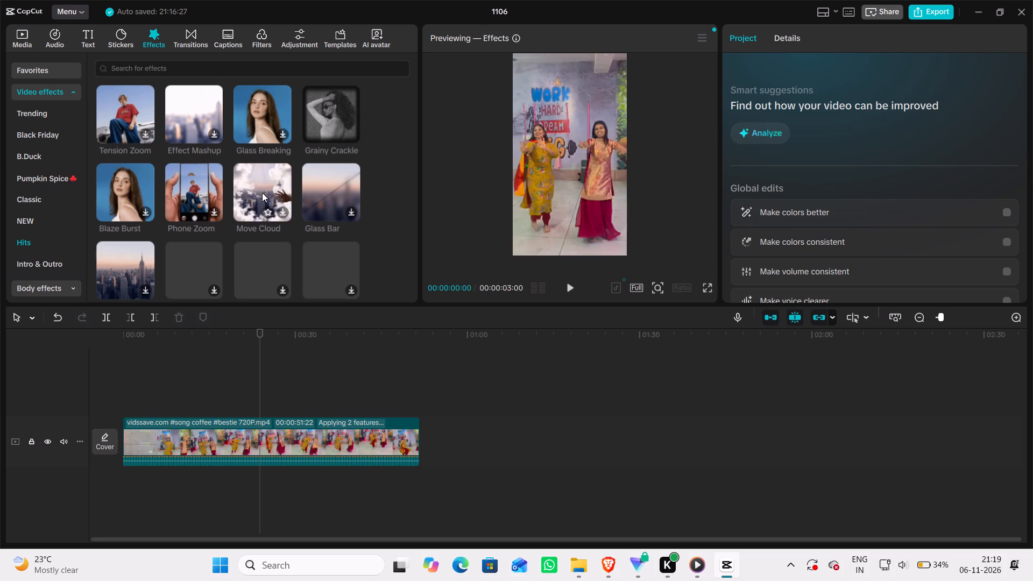
pyautogui.scroll(-1, 111, 182)
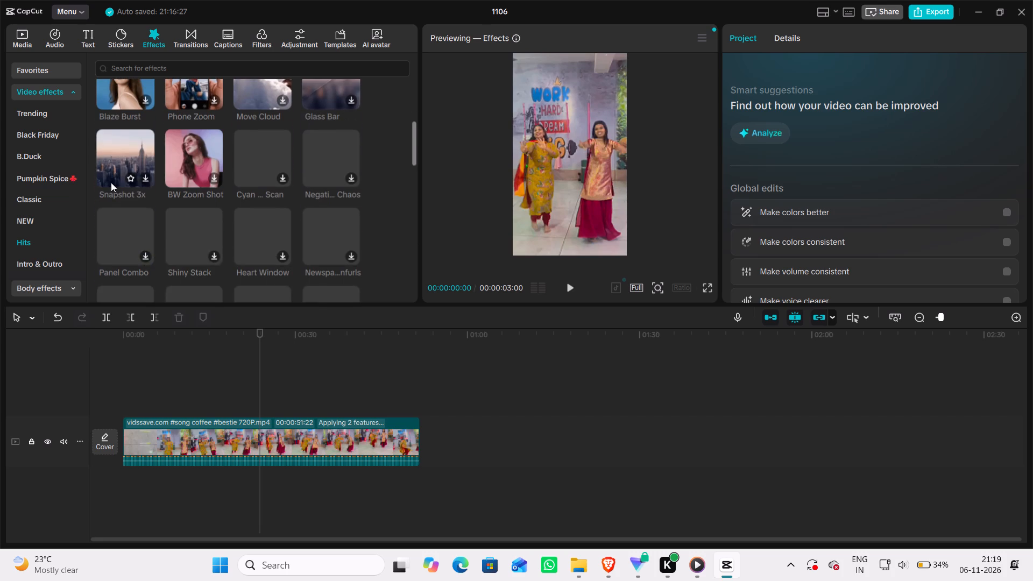
pyautogui.scroll(1, 126, 114)
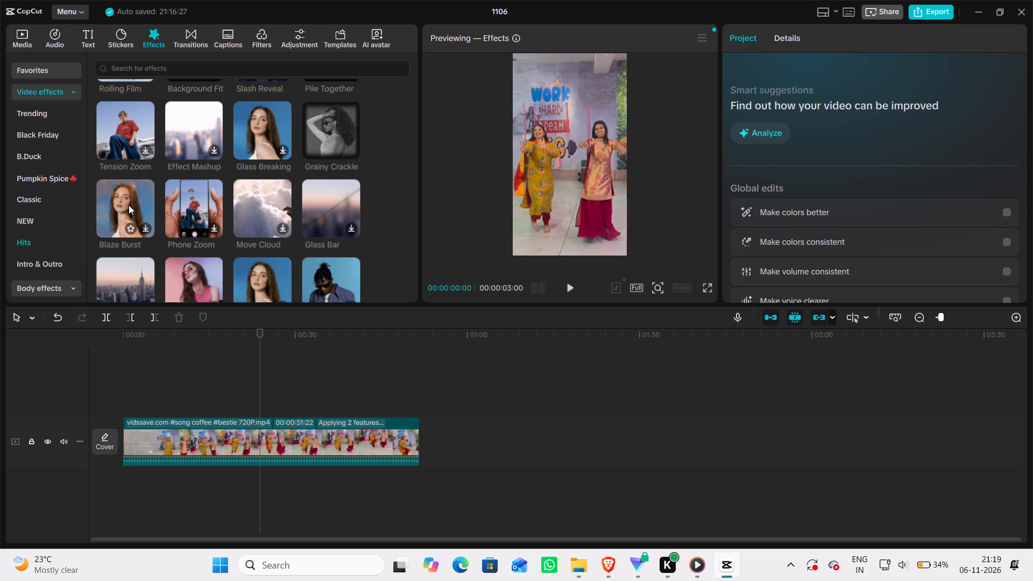
pyautogui.scroll(-1, 129, 205)
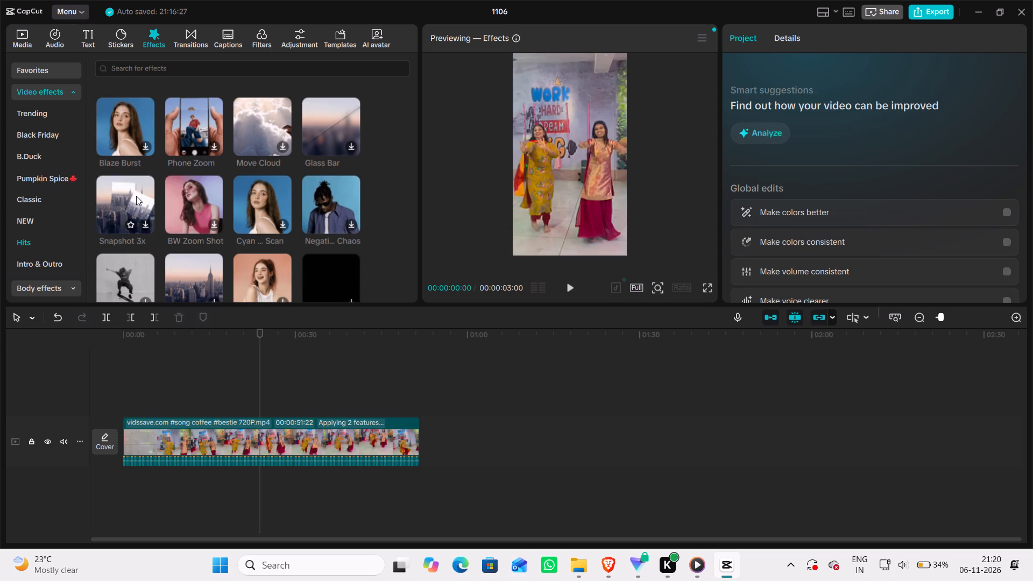
pyautogui.click(136, 196)
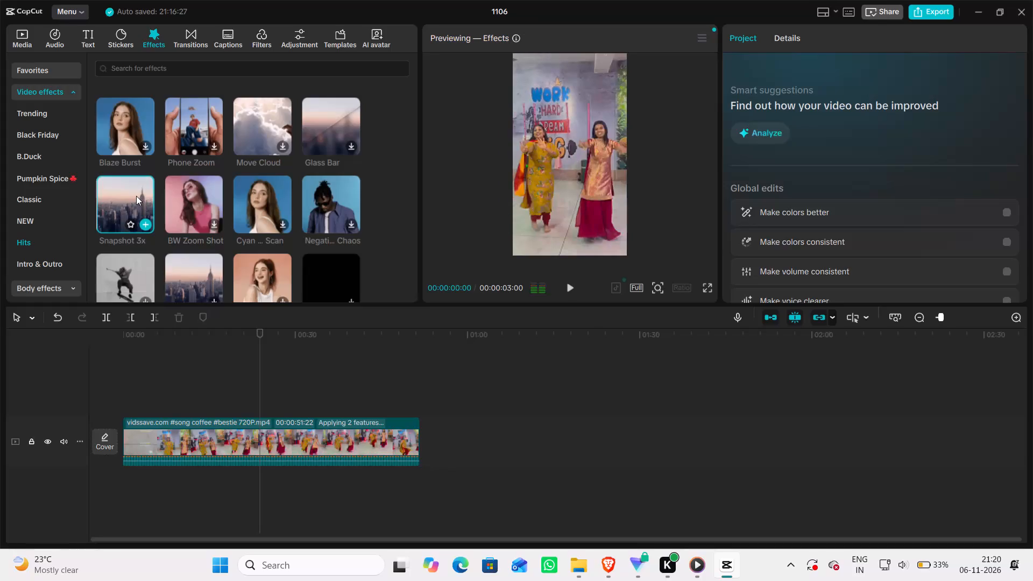
pyautogui.click(193, 211)
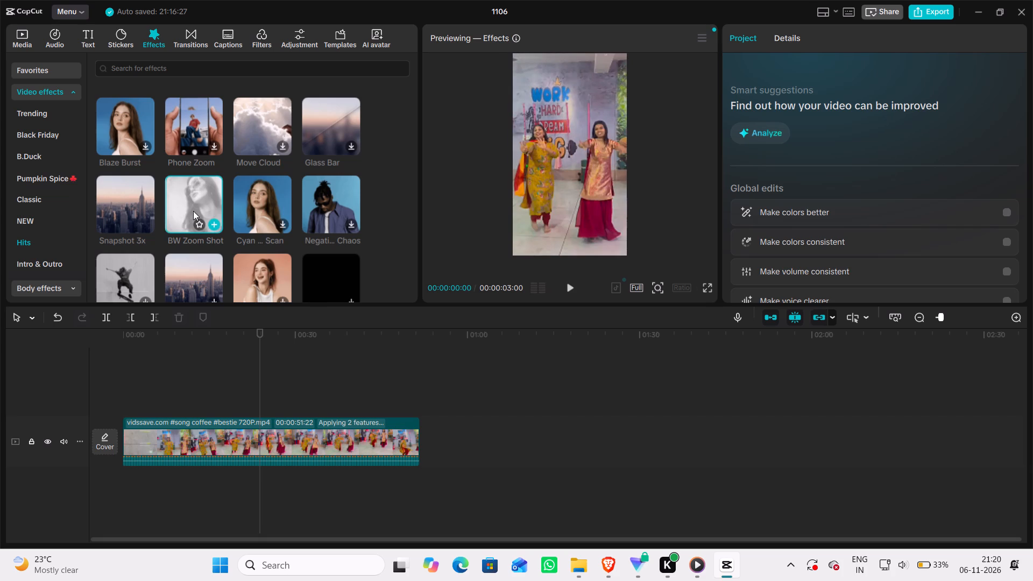
pyautogui.click(193, 211)
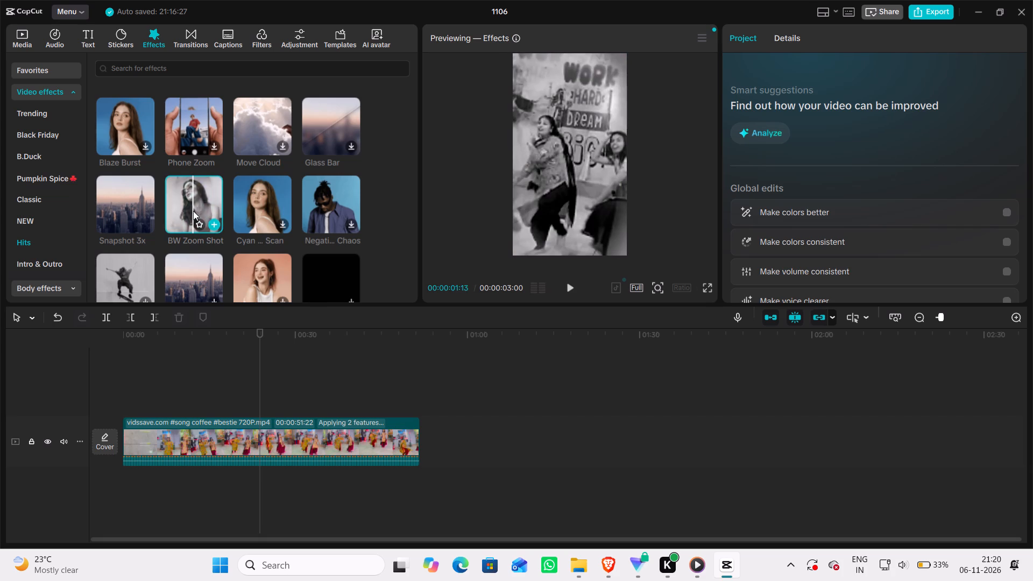
pyautogui.click(193, 211)
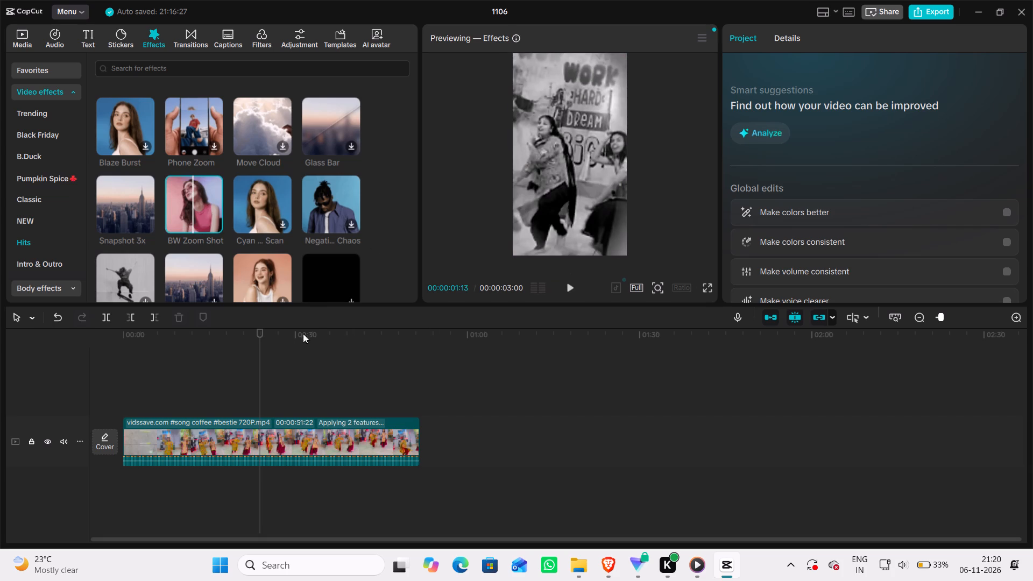
# Play the dance clip from about 22 seconds, move the playhead to about 00:00:23:17, and preview BW Zoom Shot there.
pyautogui.click(252, 352)
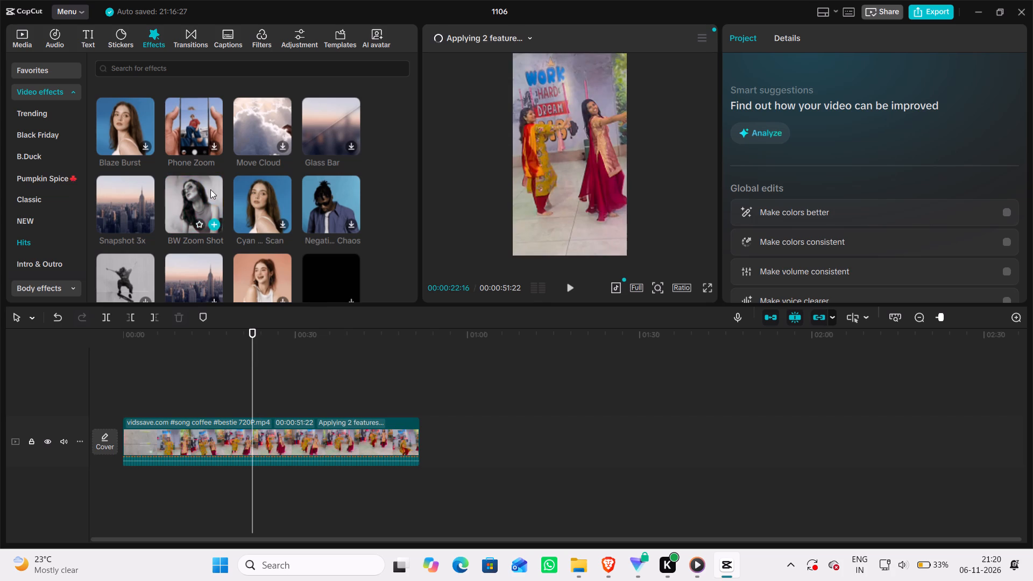
pyautogui.click(568, 287)
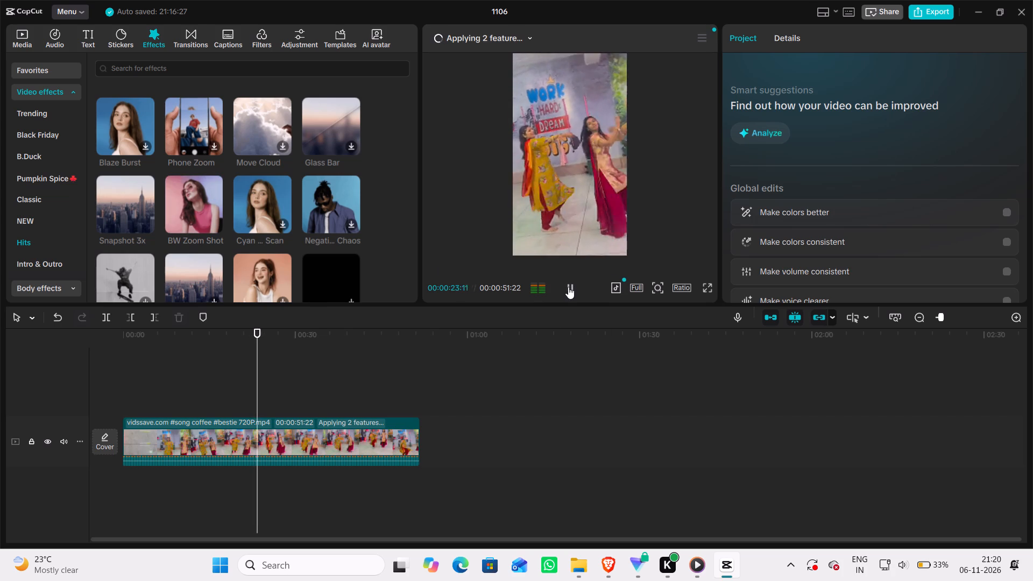
pyautogui.click(568, 287)
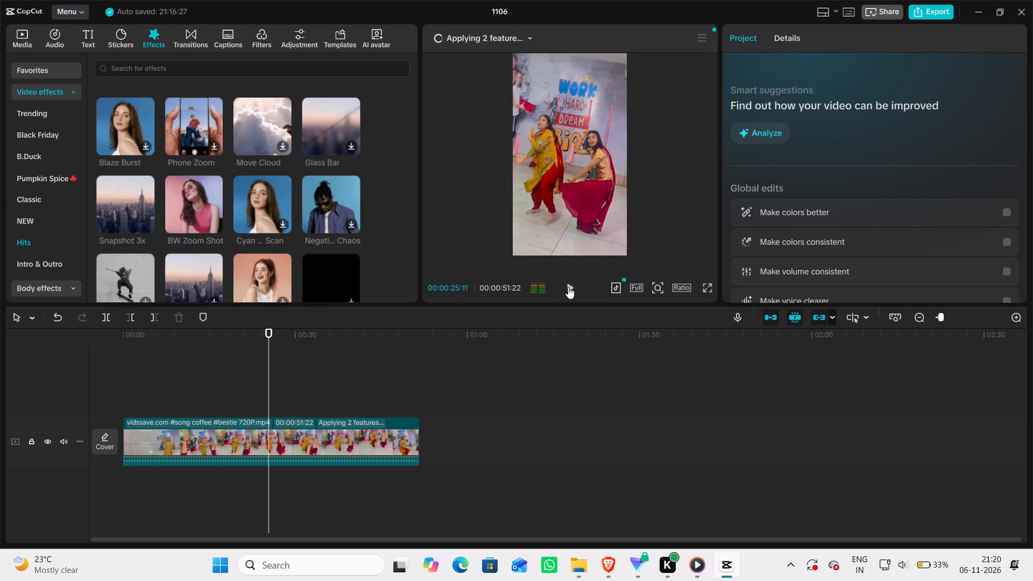
pyautogui.moveTo(268, 329); pyautogui.dragTo(264, 329)
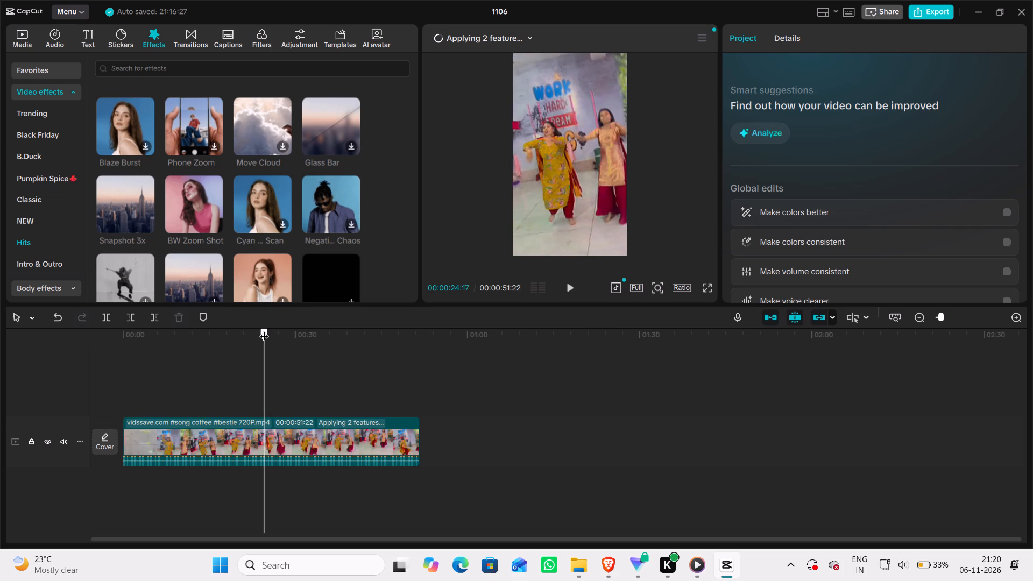
pyautogui.moveTo(264, 329); pyautogui.dragTo(263, 329)
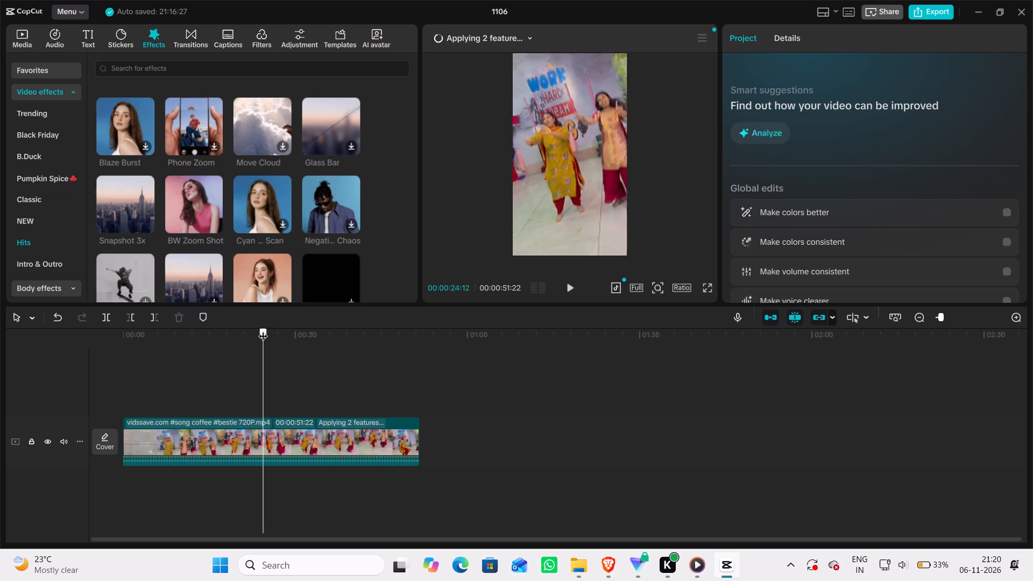
pyautogui.moveTo(263, 329); pyautogui.dragTo(258, 329)
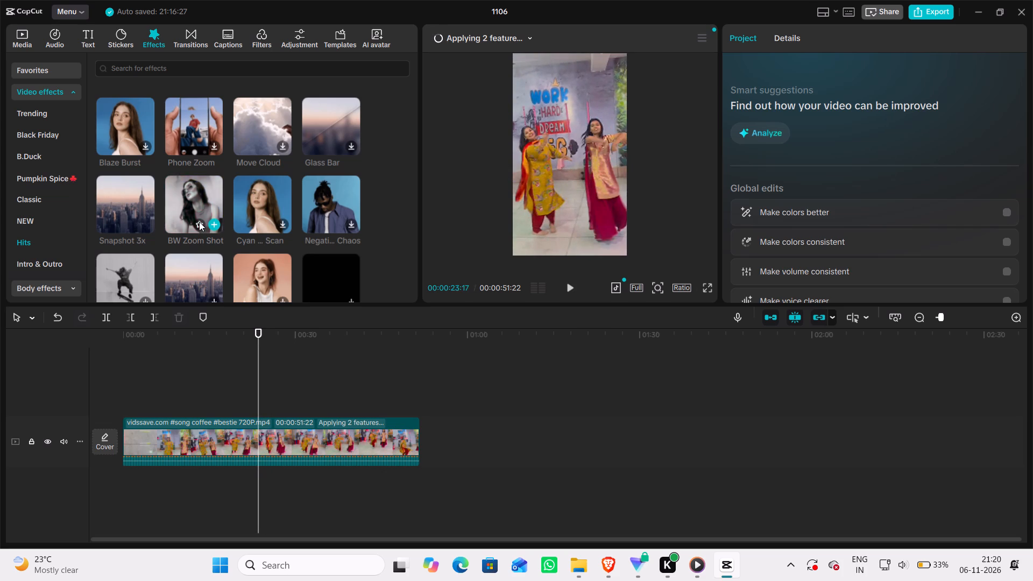
pyautogui.click(211, 218)
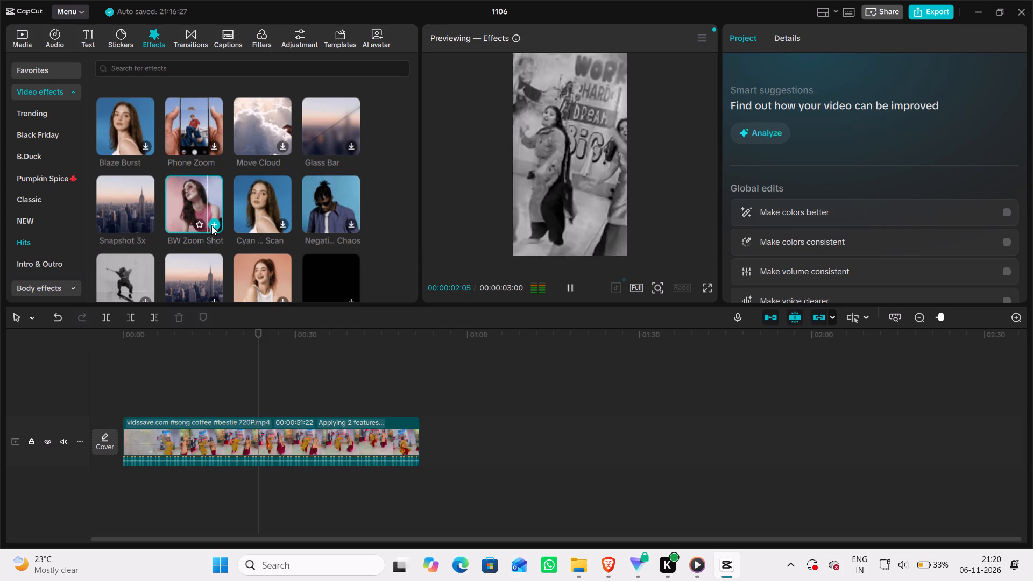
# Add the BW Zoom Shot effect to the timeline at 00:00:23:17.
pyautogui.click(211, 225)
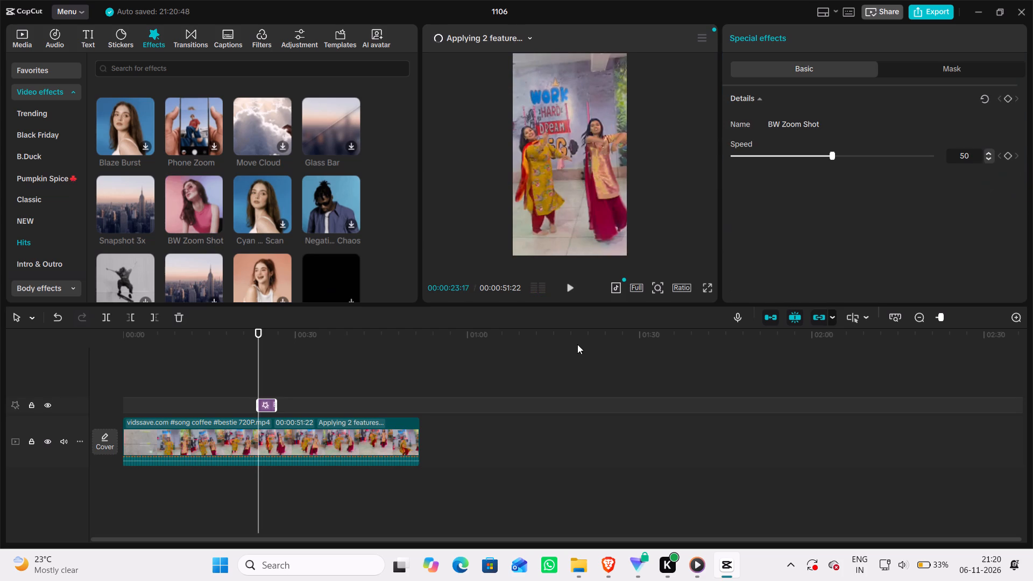
# Play the dance clip through the BW Zoom Shot section, including from about 18 seconds in full screen, to judge the effect.
pyautogui.click(567, 285)
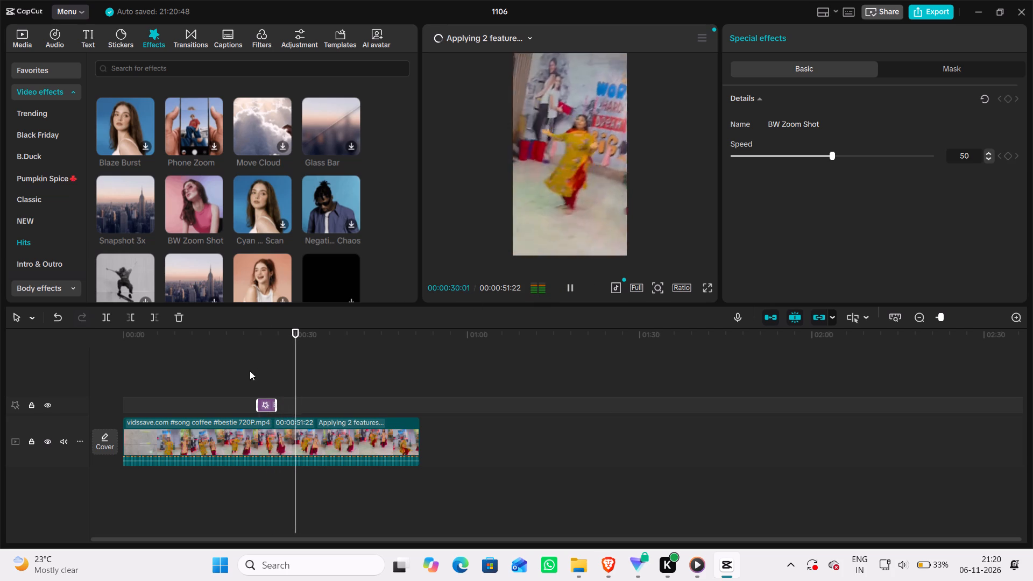
pyautogui.click(227, 374)
pyautogui.click(572, 286)
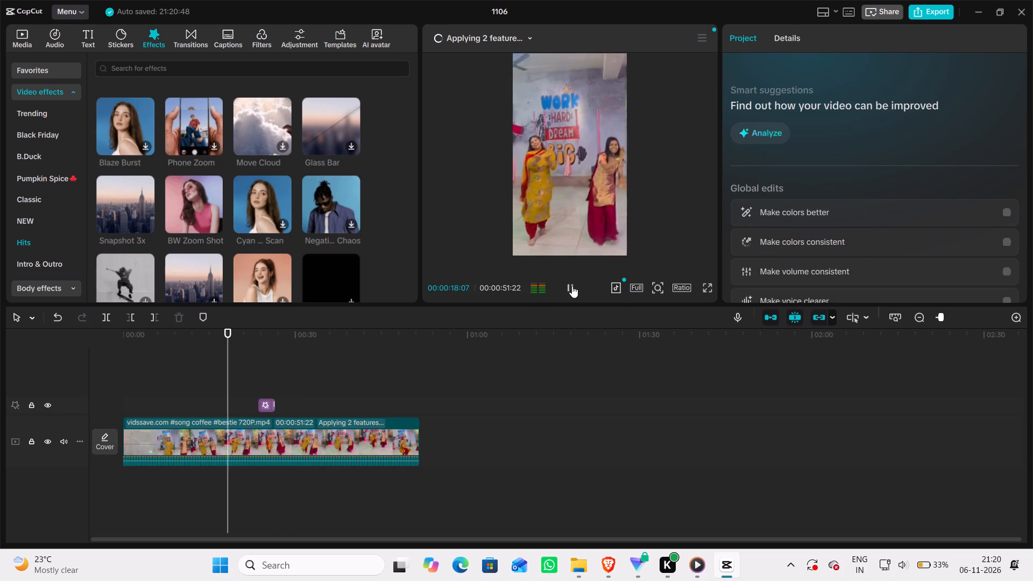
pyautogui.click(701, 290)
pyautogui.click(709, 290)
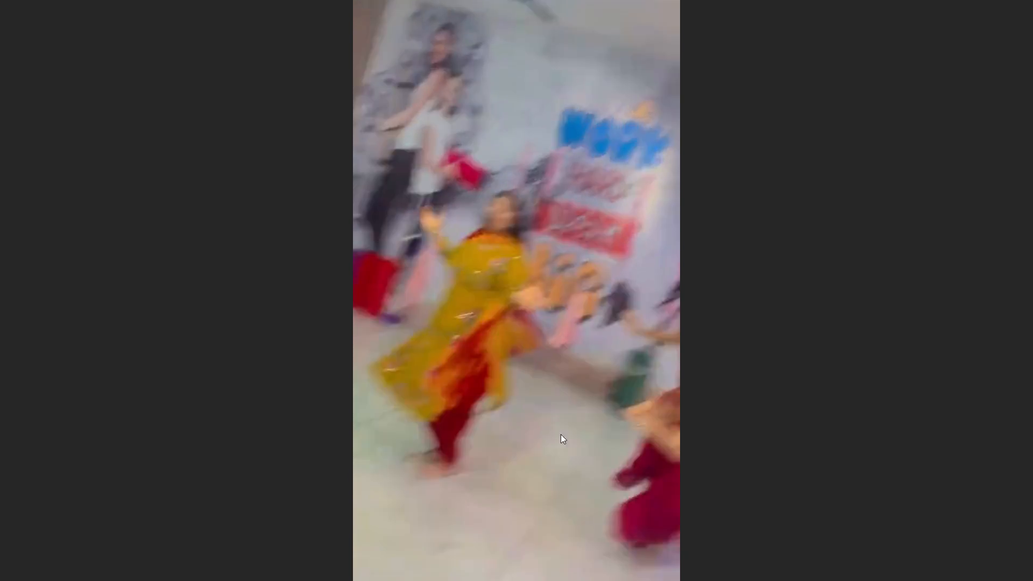
pyautogui.click(629, 426)
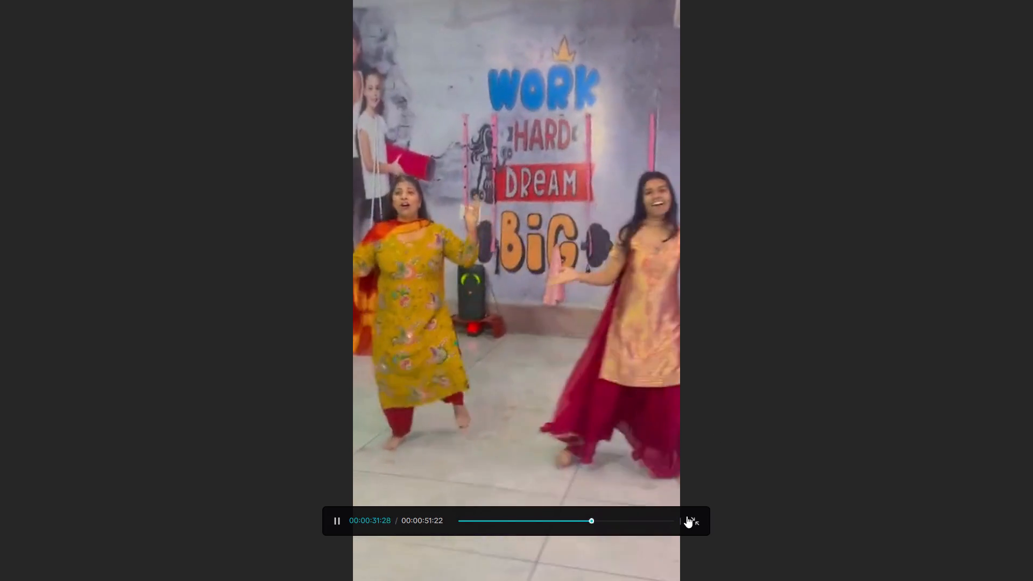
pyautogui.click(691, 516)
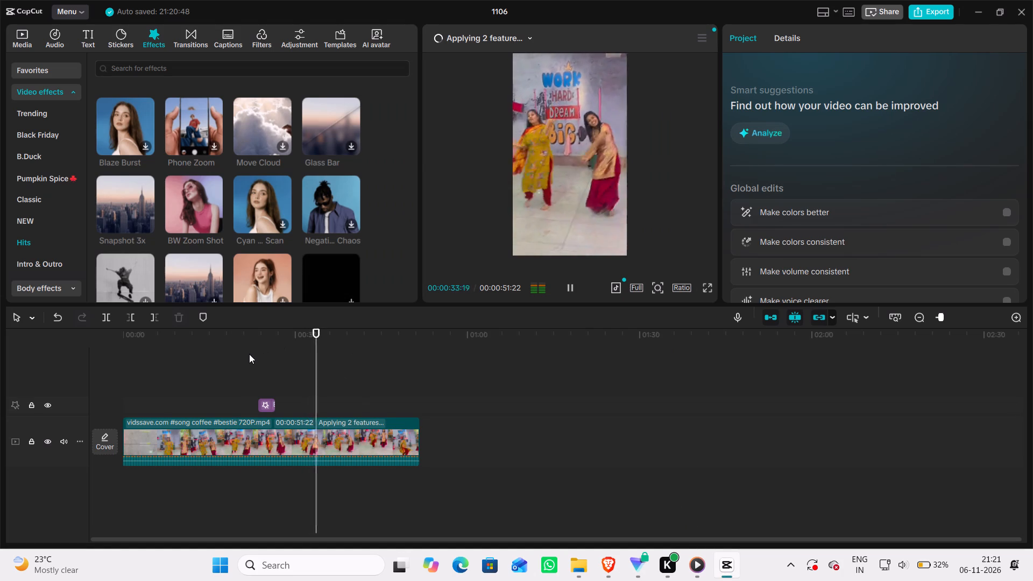
pyautogui.click(249, 355)
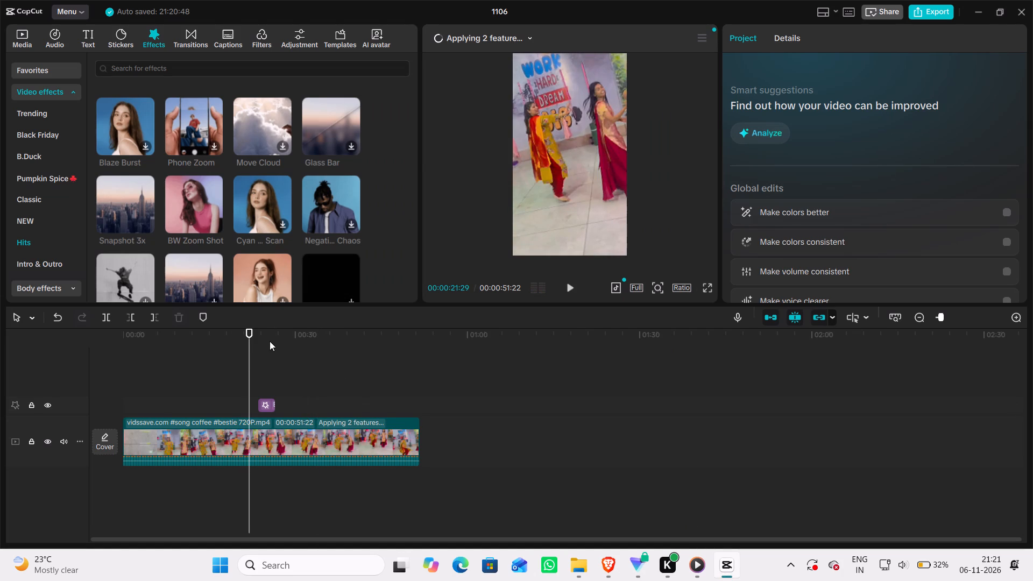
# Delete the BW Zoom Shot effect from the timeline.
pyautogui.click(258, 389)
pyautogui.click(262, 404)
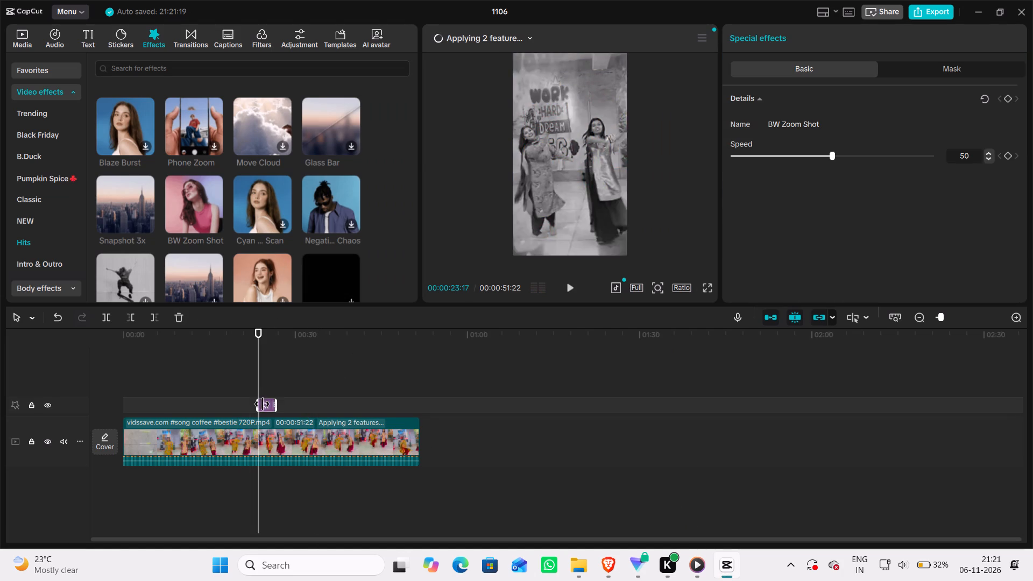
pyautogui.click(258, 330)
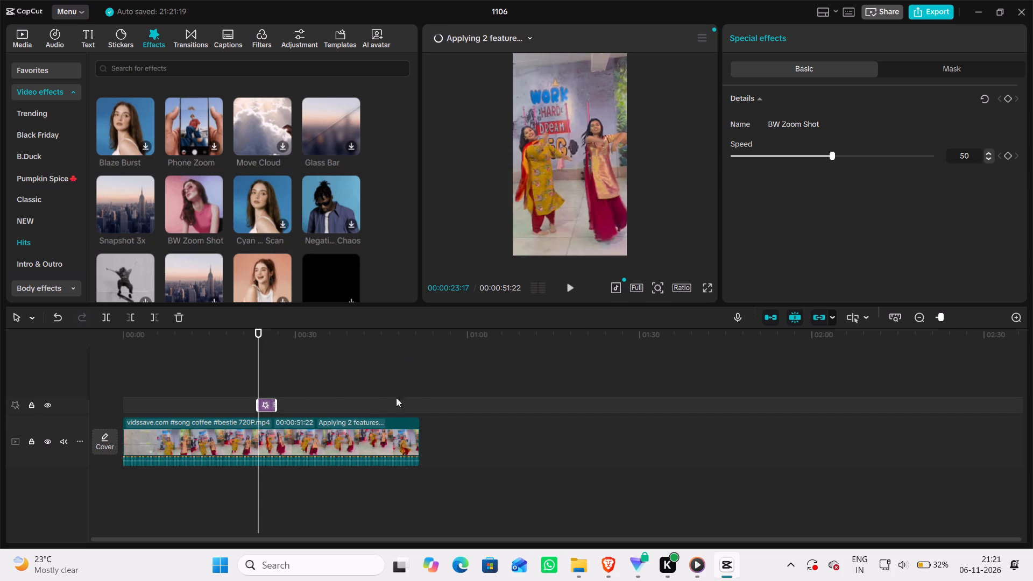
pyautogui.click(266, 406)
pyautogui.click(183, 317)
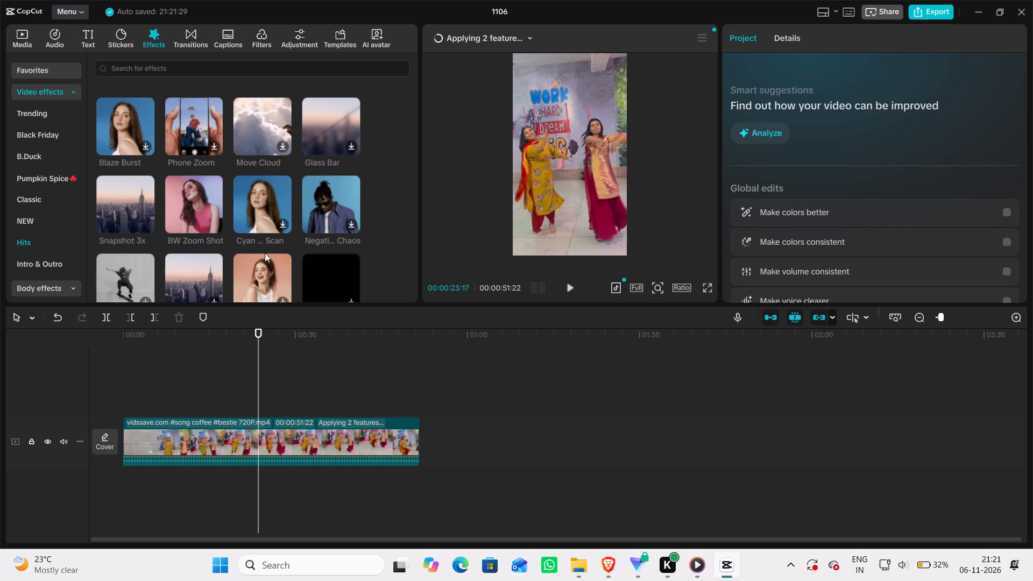
# Browse further through the Hits video effects and preview Scene Cut on the dance video.
pyautogui.scroll(-1, 261, 263)
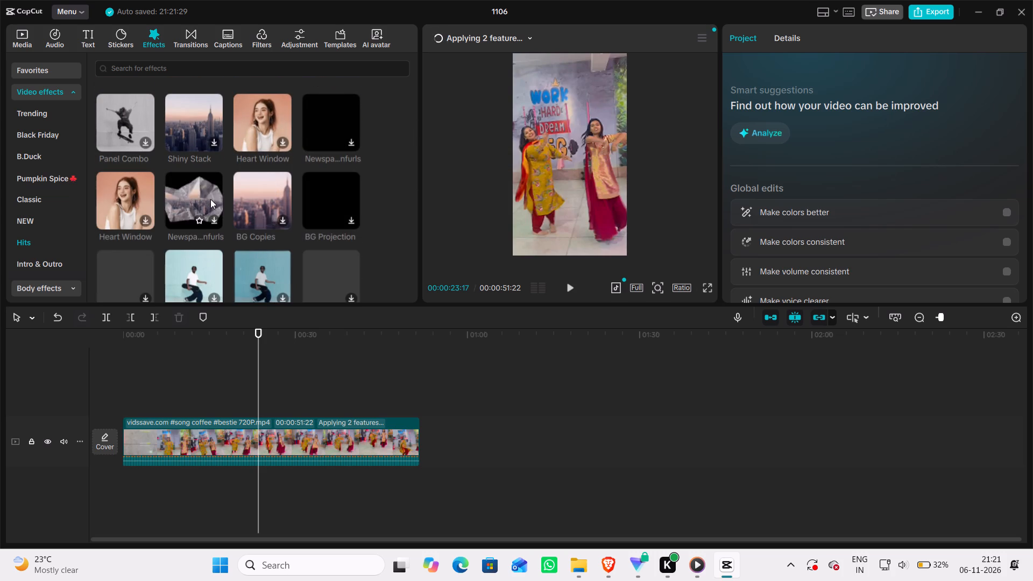
pyautogui.scroll(-1, 139, 199)
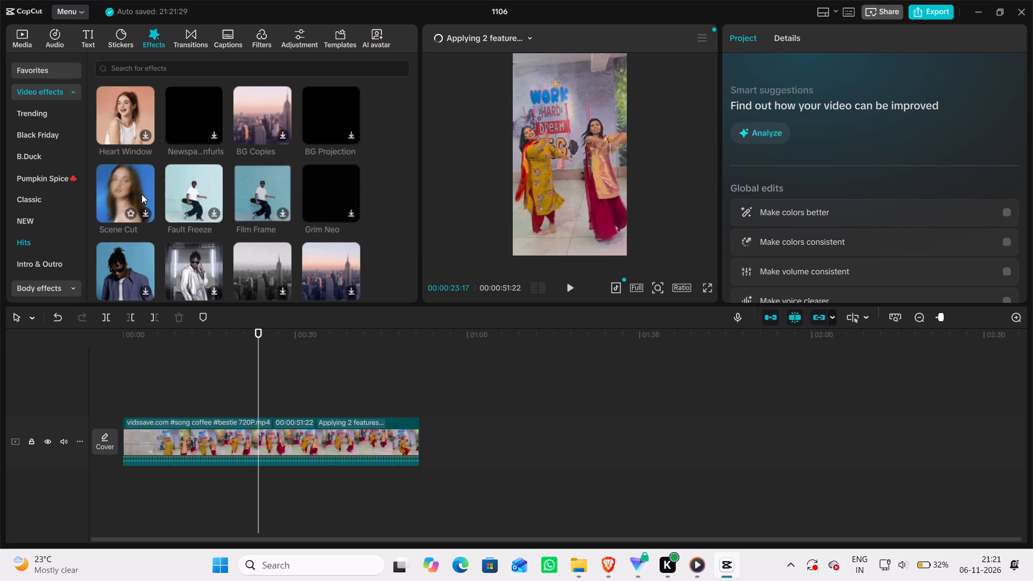
pyautogui.click(141, 194)
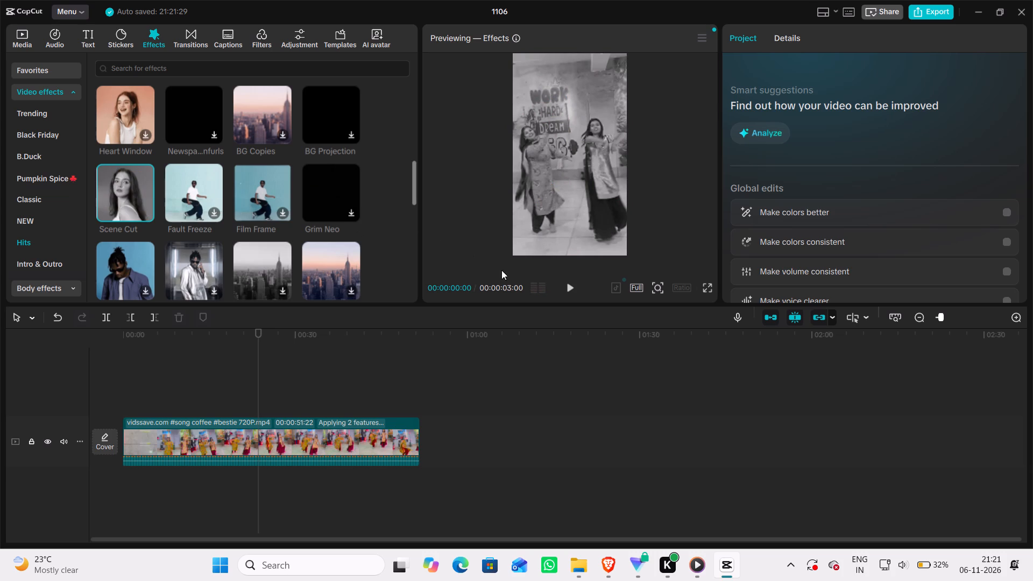
pyautogui.click(572, 285)
# Add the Scene Cut effect above the dance clip at 00:00:23:14.
pyautogui.click(259, 335)
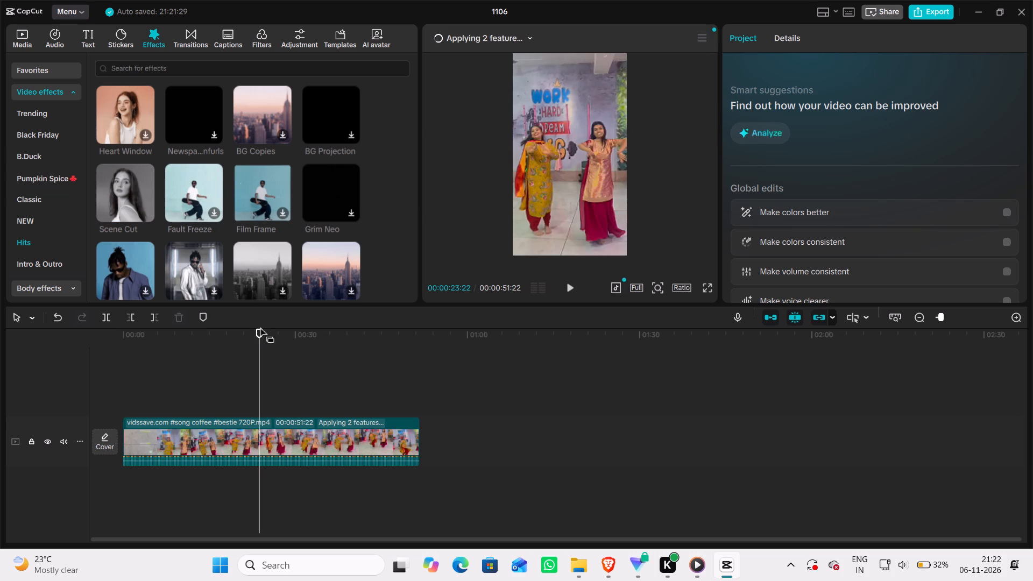
pyautogui.click(259, 332)
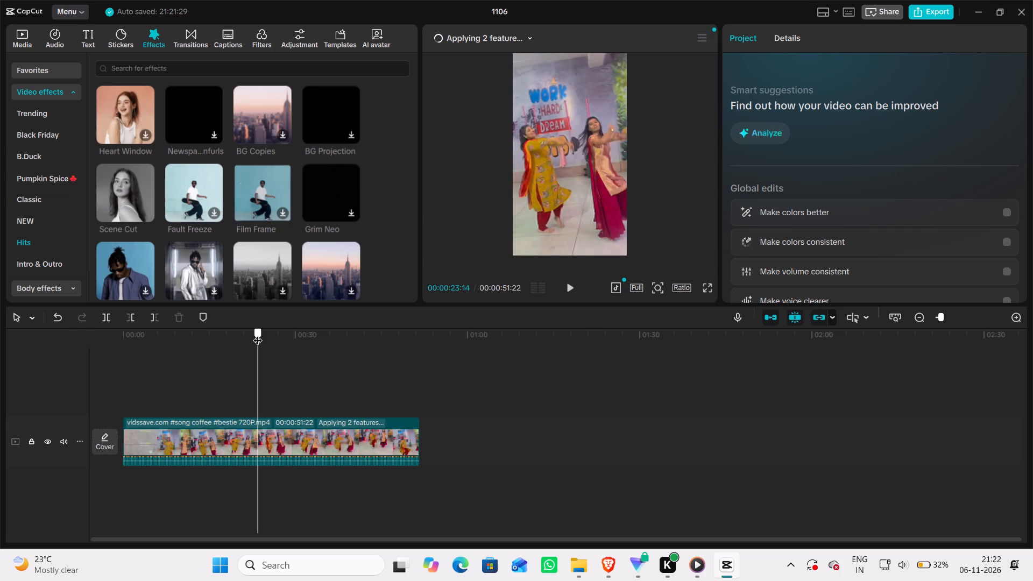
pyautogui.click(135, 199)
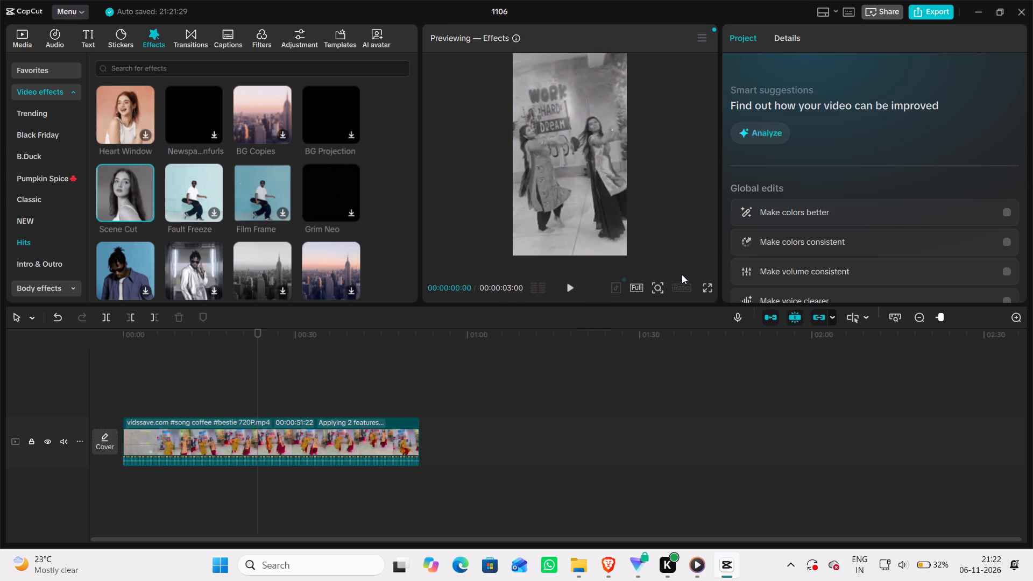
pyautogui.click(146, 212)
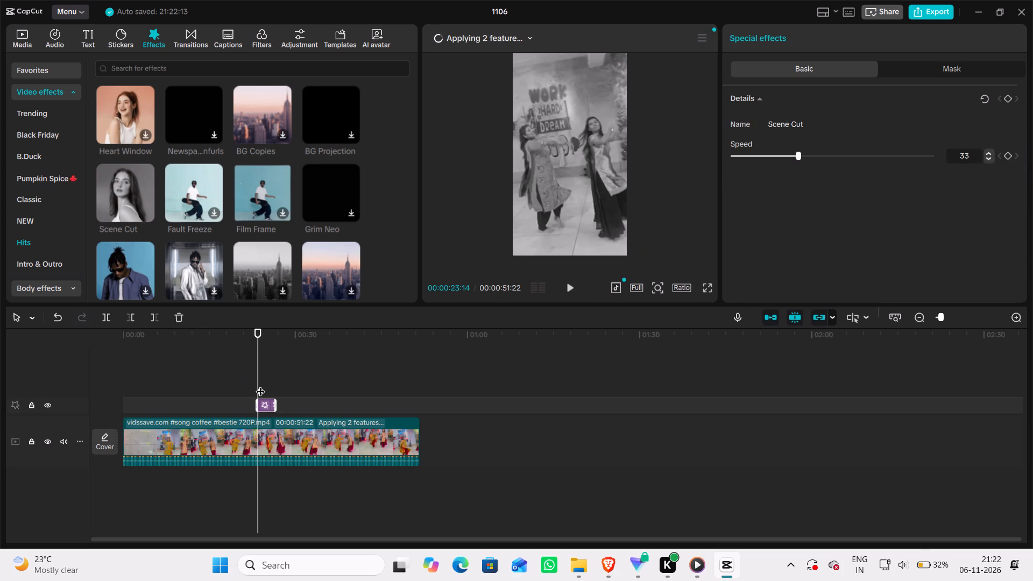
# Play the dance clip from 00:00:23:14 to about 00:00:25:15 to review the Scene Cut effect.
pyautogui.keyDown('ctrl'); pyautogui.scroll(11, 291, 375); pyautogui.keyUp('ctrl')
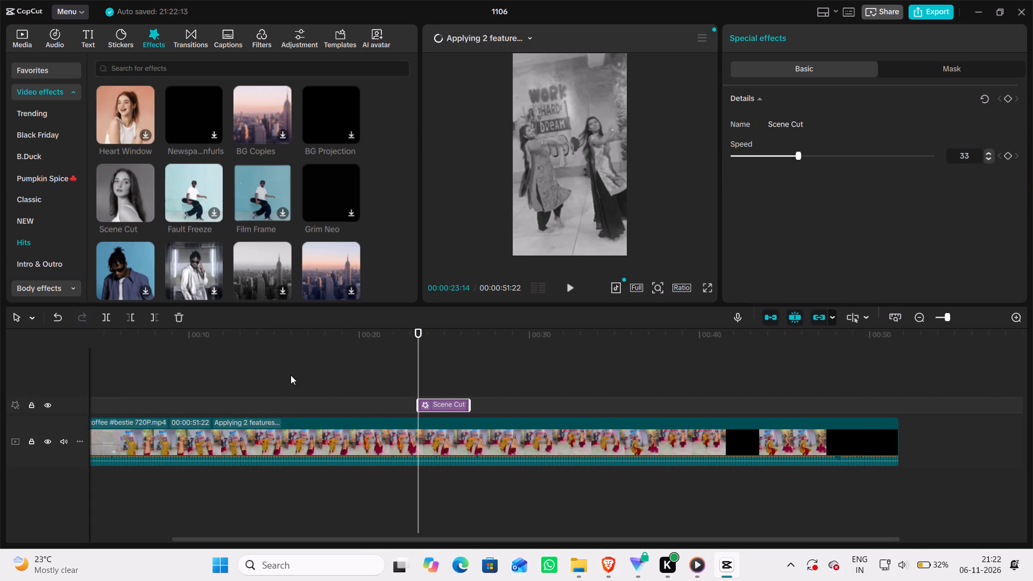
pyautogui.keyDown('ctrl'); pyautogui.scroll(19, 291, 375); pyautogui.keyUp('ctrl')
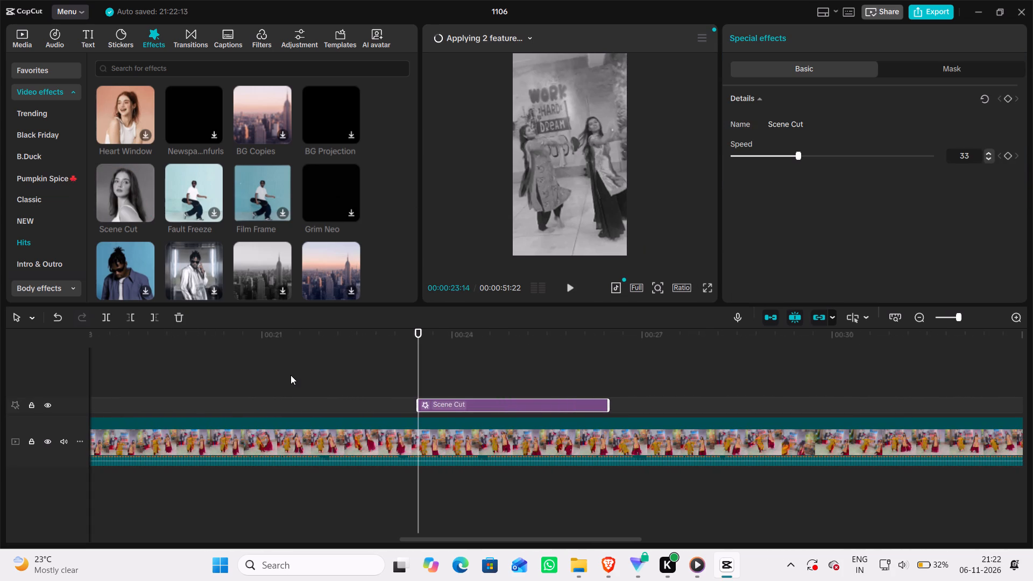
pyautogui.click(570, 286)
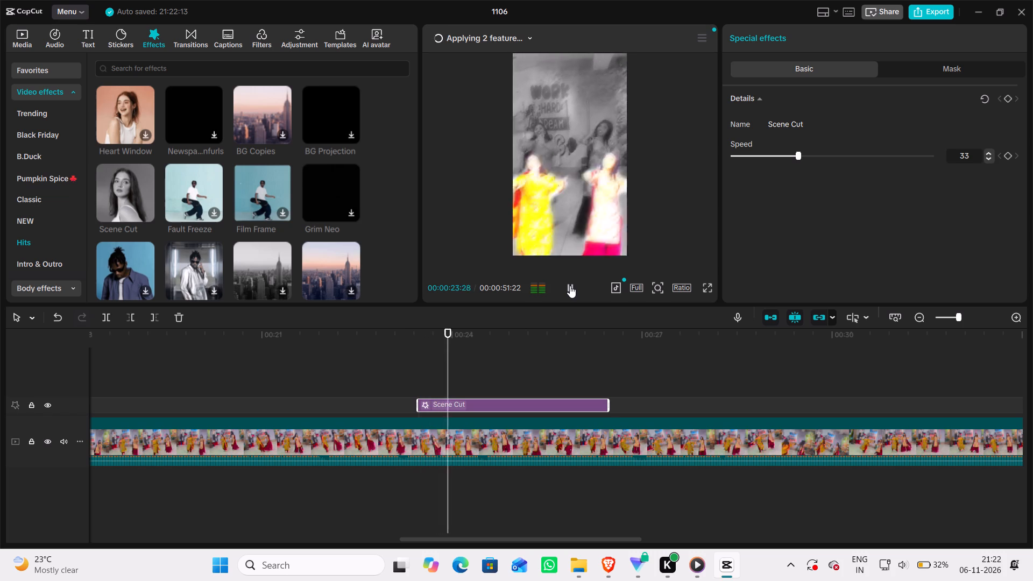
pyautogui.click(570, 286)
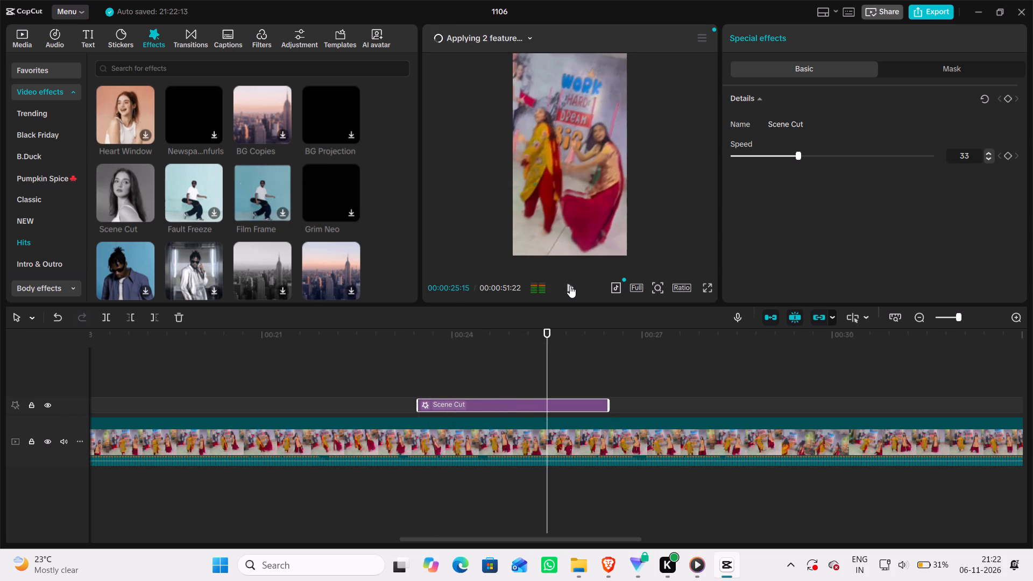
# Split the Scene Cut effect at 00:00:24:27.
pyautogui.click(511, 401)
pyautogui.moveTo(547, 334); pyautogui.dragTo(521, 341)
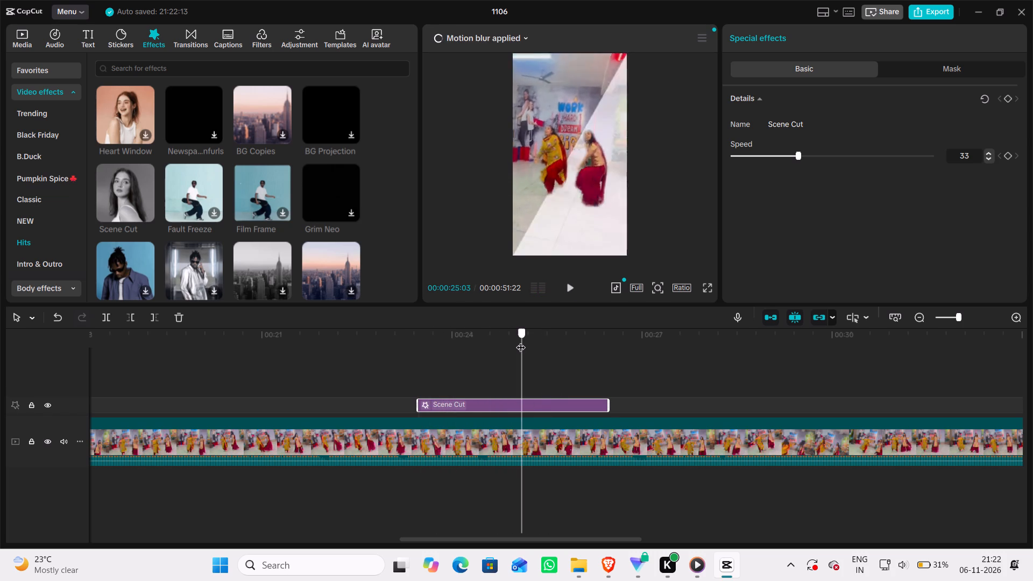
pyautogui.moveTo(521, 341); pyautogui.dragTo(520, 341)
pyautogui.moveTo(523, 335); pyautogui.dragTo(508, 339)
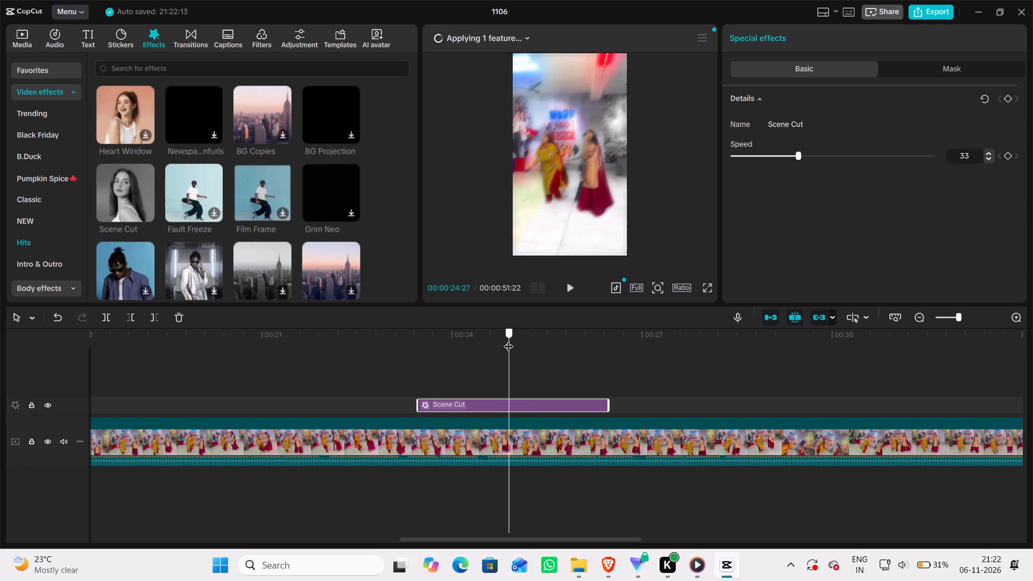
pyautogui.moveTo(508, 339); pyautogui.dragTo(492, 349)
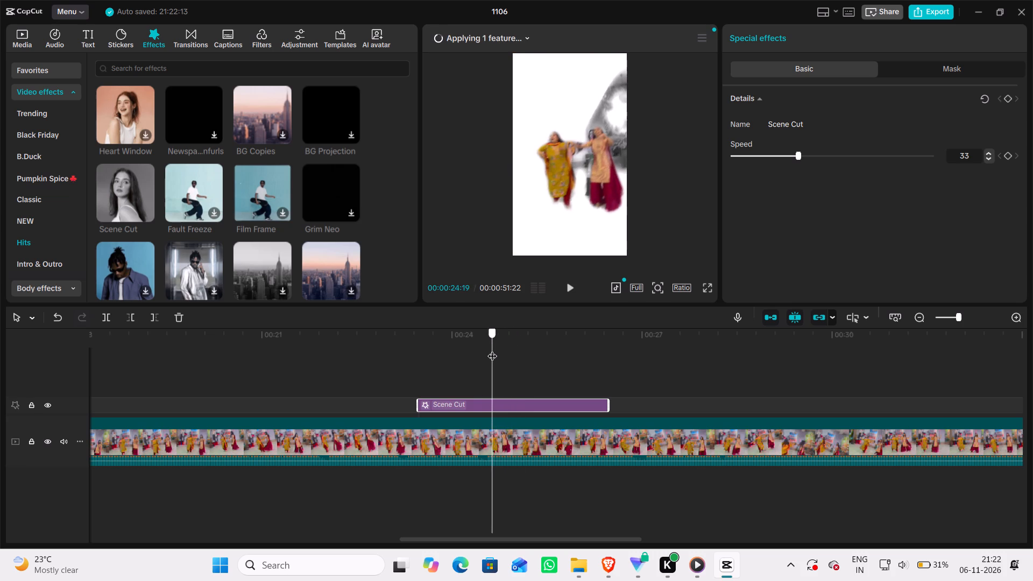
pyautogui.moveTo(492, 349); pyautogui.dragTo(472, 358)
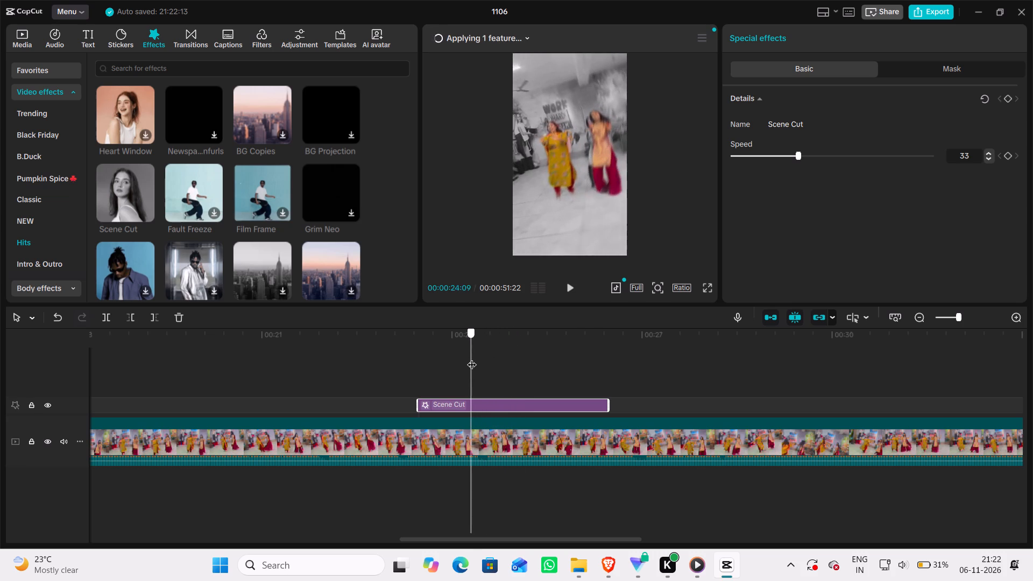
pyautogui.moveTo(472, 358); pyautogui.dragTo(510, 349)
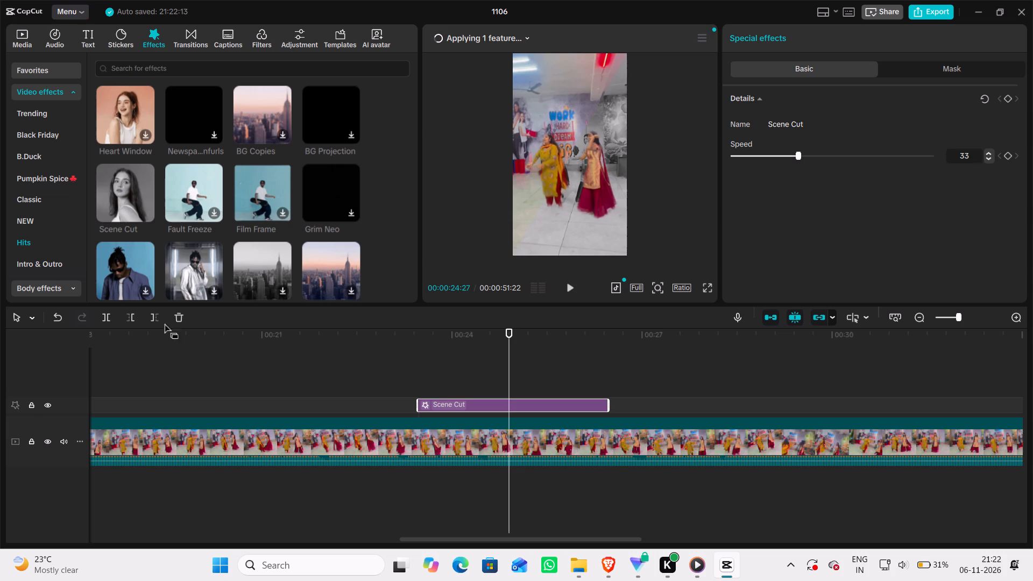
pyautogui.click(105, 317)
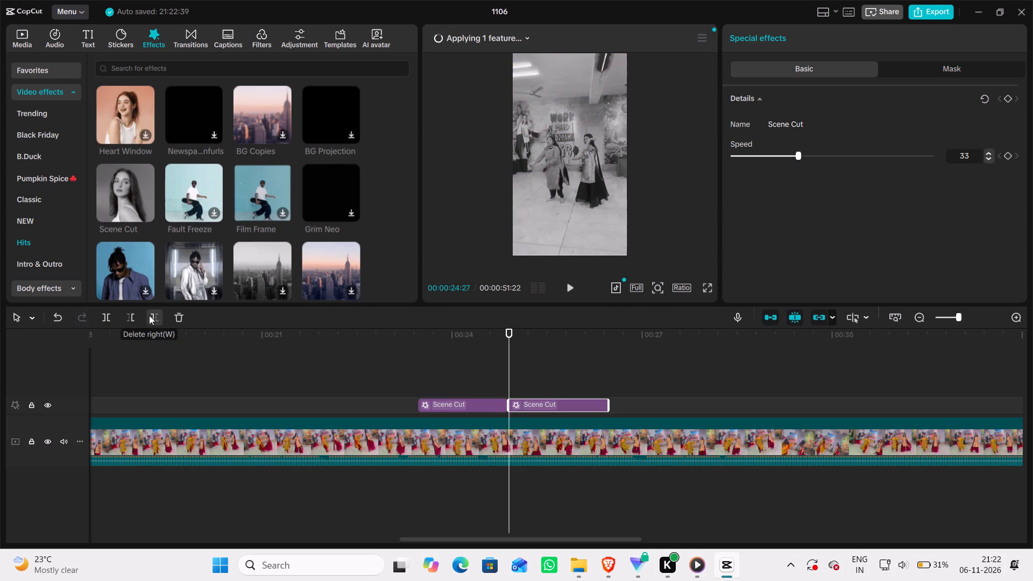
# Delete the part of the Scene Cut effect after the split at 00:00:24:27.
pyautogui.click(149, 315)
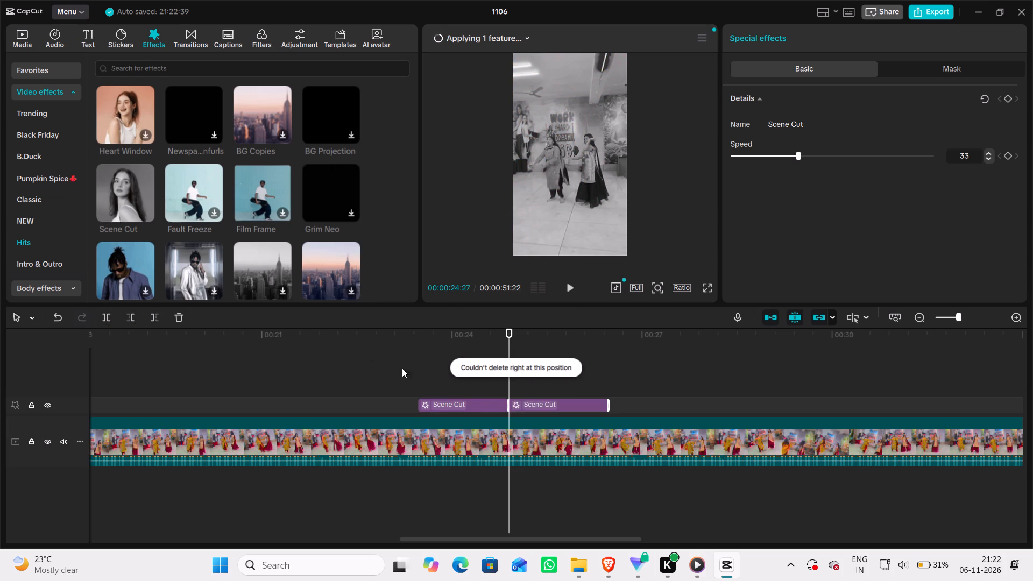
pyautogui.click(555, 403)
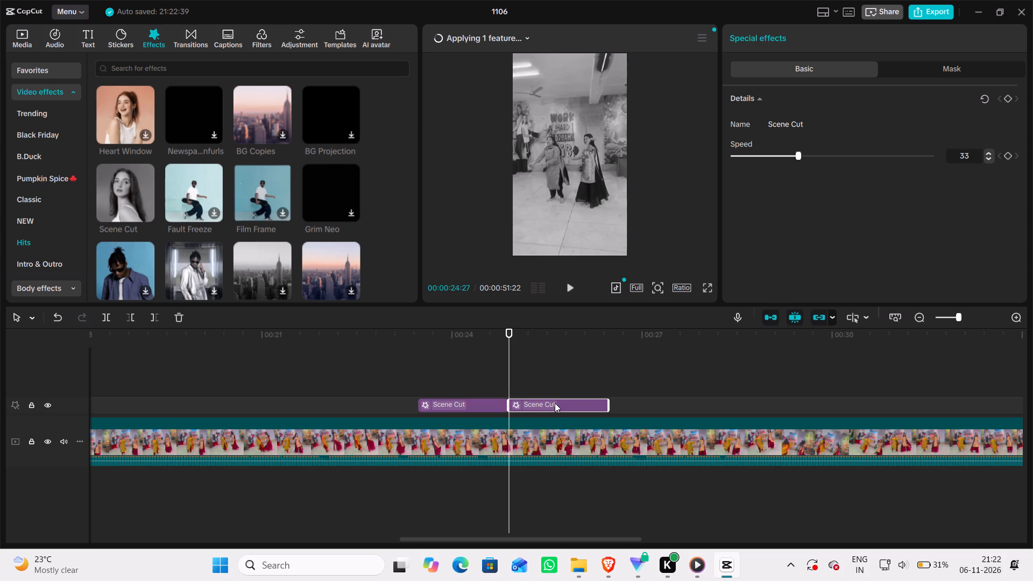
pyautogui.moveTo(506, 331); pyautogui.dragTo(466, 347)
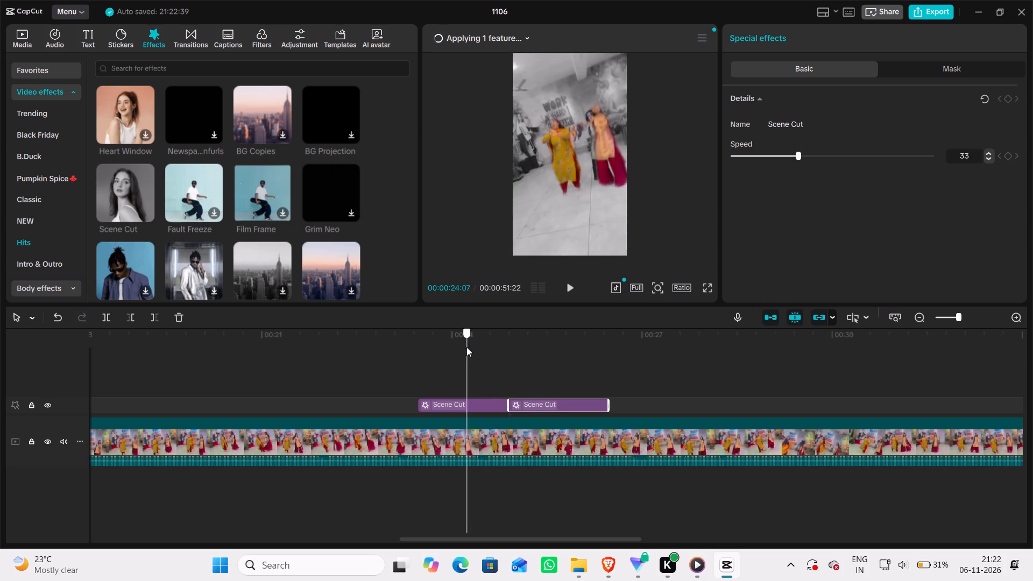
pyautogui.moveTo(466, 347); pyautogui.dragTo(472, 348)
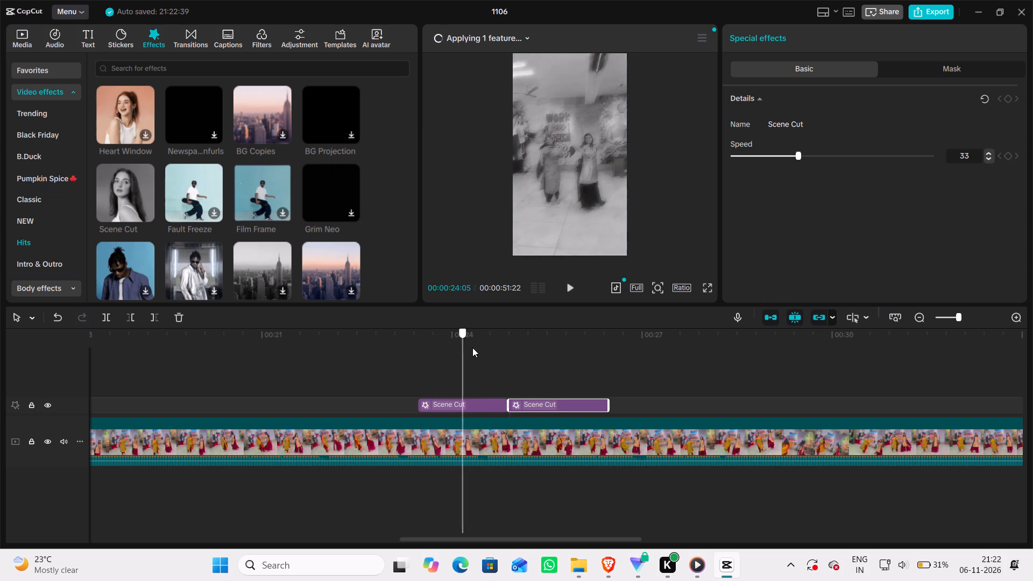
pyautogui.moveTo(472, 348); pyautogui.dragTo(522, 335)
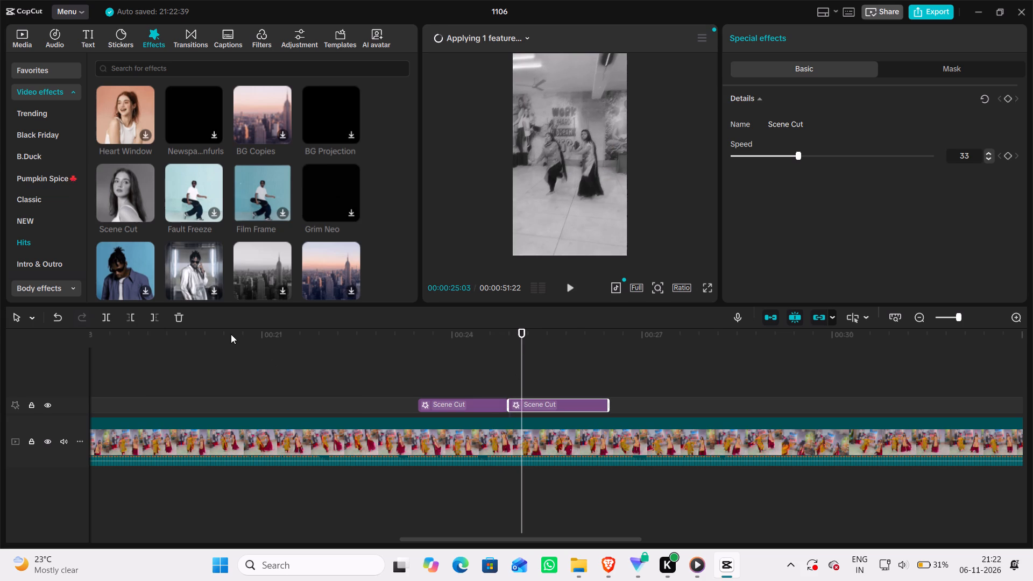
pyautogui.click(176, 317)
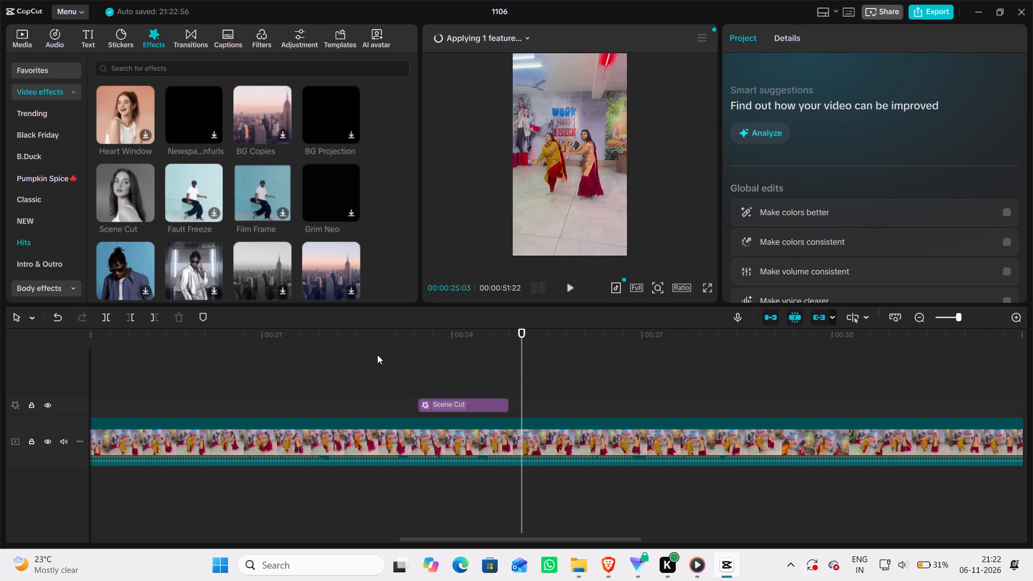
# Play the dance clip full screen from 00:00:21:21 to review the trimmed Scene Cut effect.
pyautogui.click(377, 355)
pyautogui.click(568, 288)
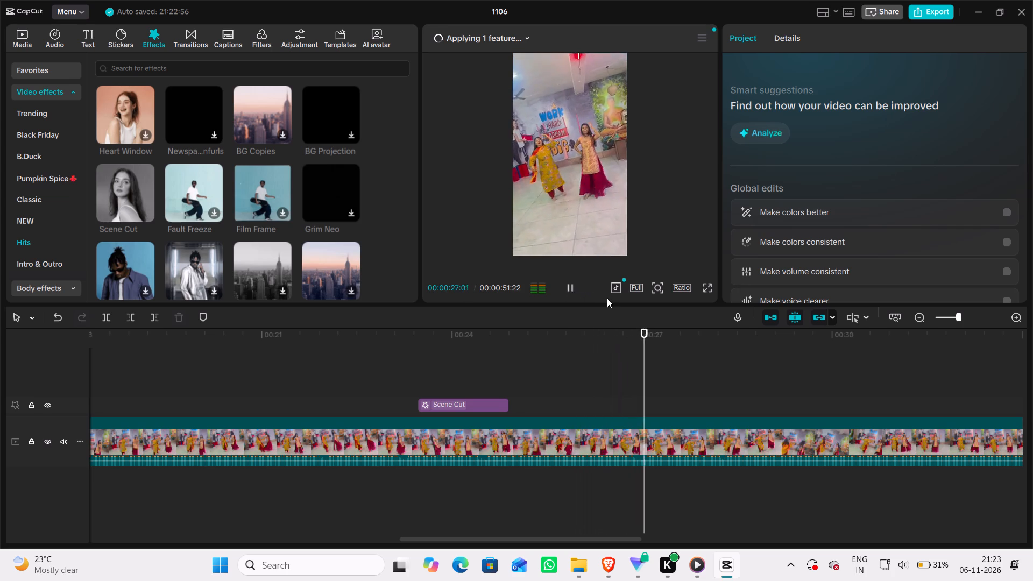
pyautogui.click(307, 382)
pyautogui.click(703, 288)
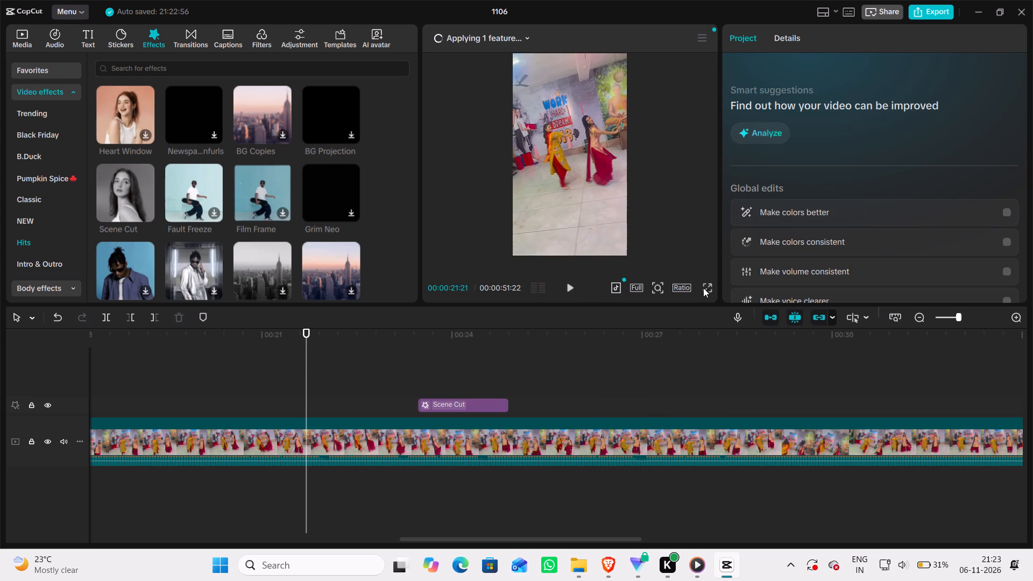
pyautogui.click(336, 517)
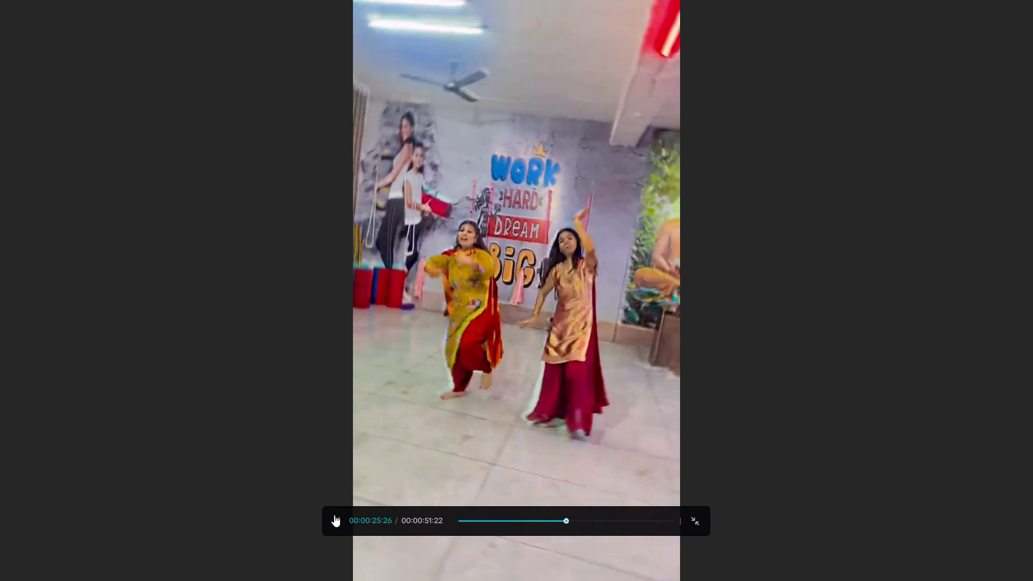
pyautogui.click(691, 514)
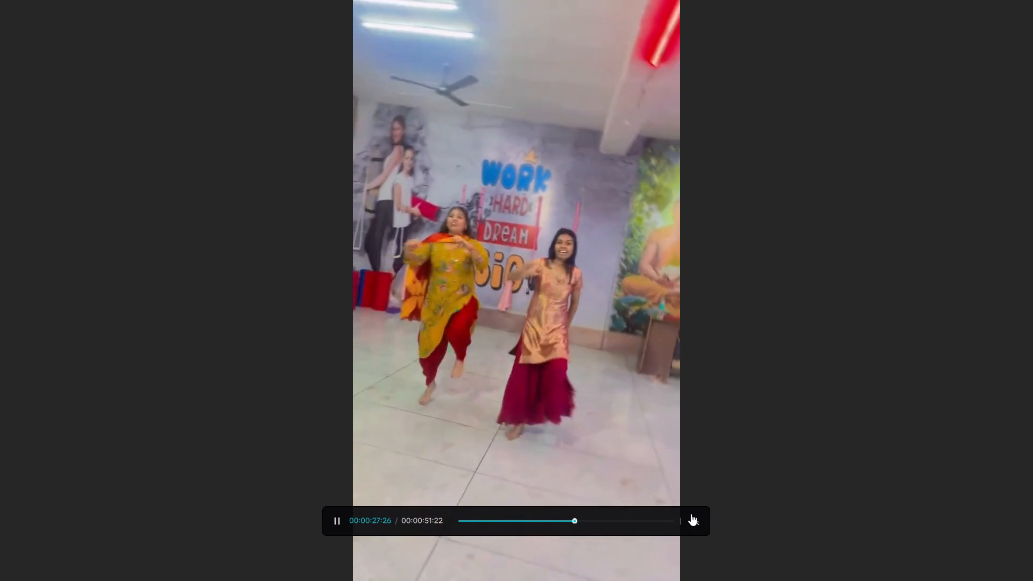
# With the playhead at 00:00:23:04, search the effects library for "beat" and download the Jitter Beat effect.
pyautogui.click(397, 373)
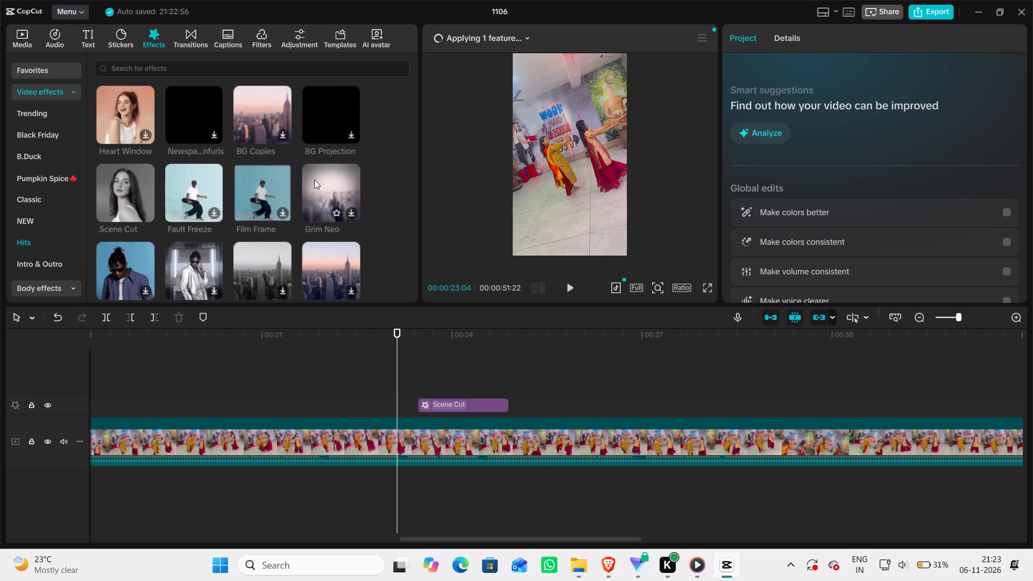
pyautogui.scroll(-1, 314, 180)
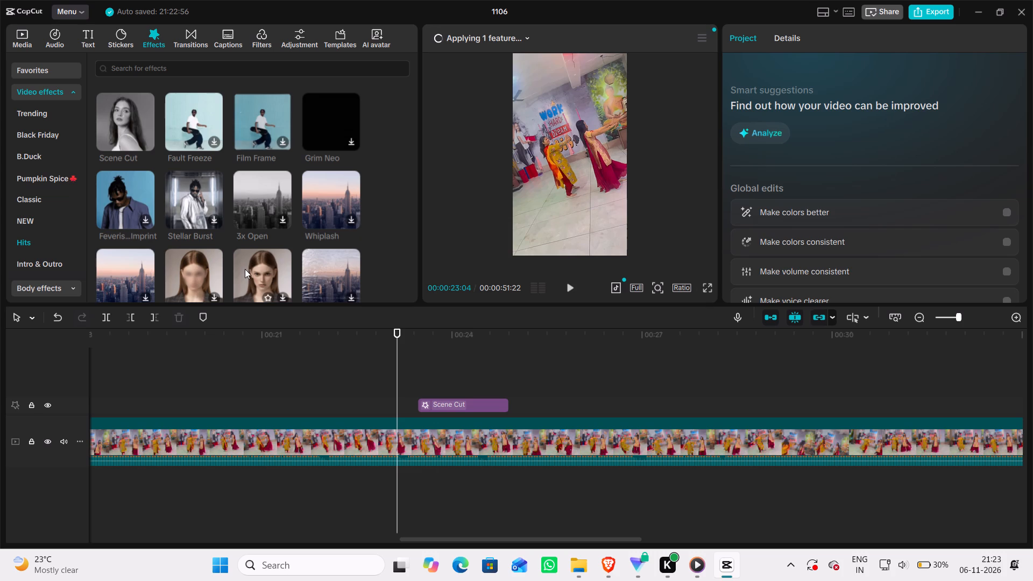
pyautogui.scroll(-1, 245, 269)
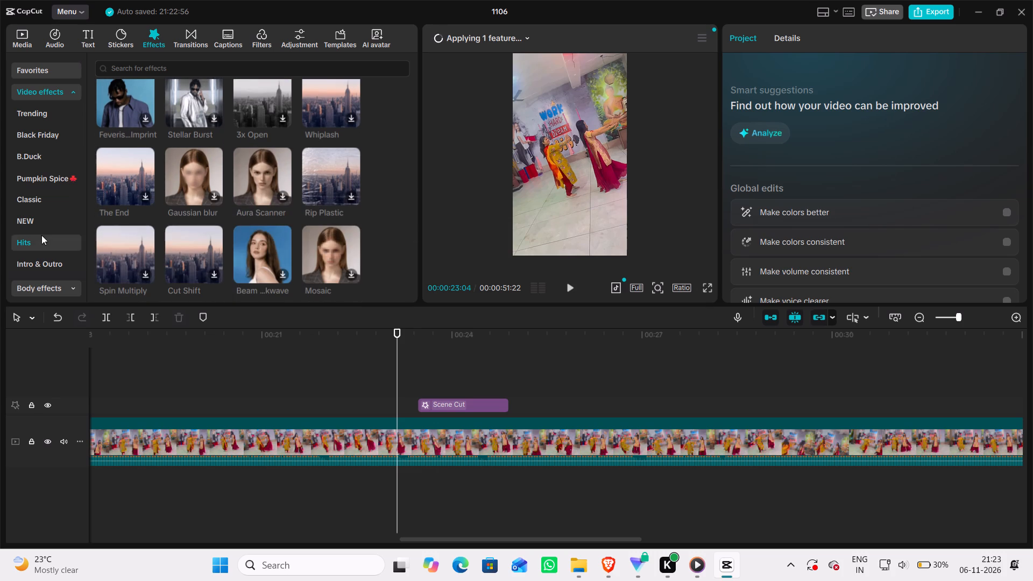
pyautogui.scroll(-2, 41, 235)
pyautogui.scroll(2, 41, 235)
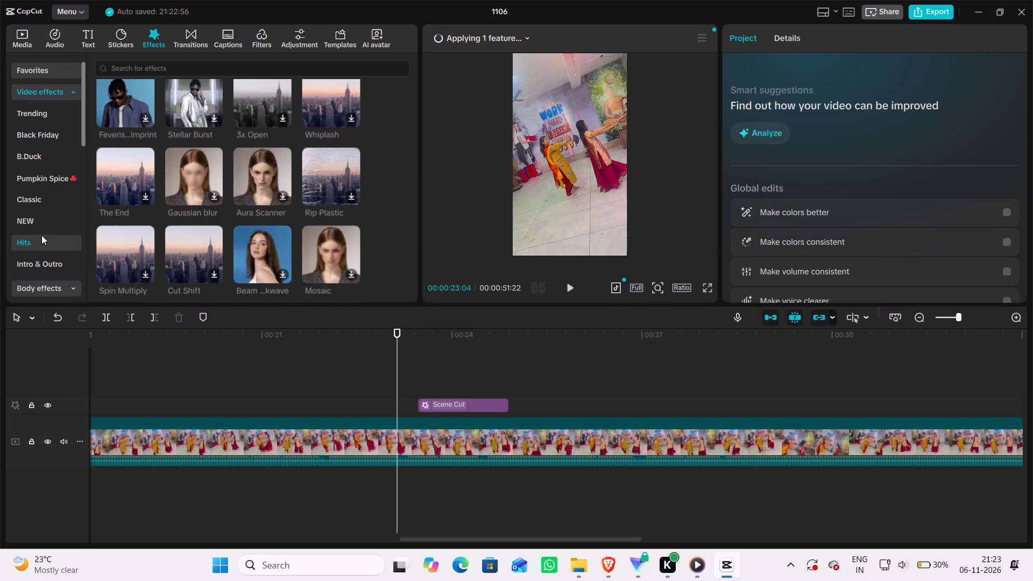
pyautogui.scroll(5, 41, 235)
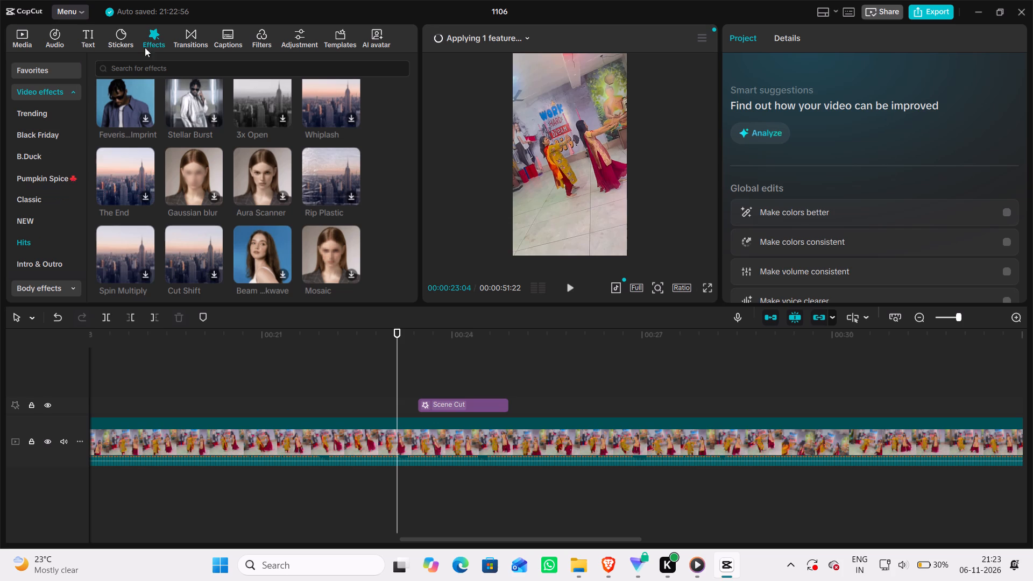
pyautogui.click(141, 65)
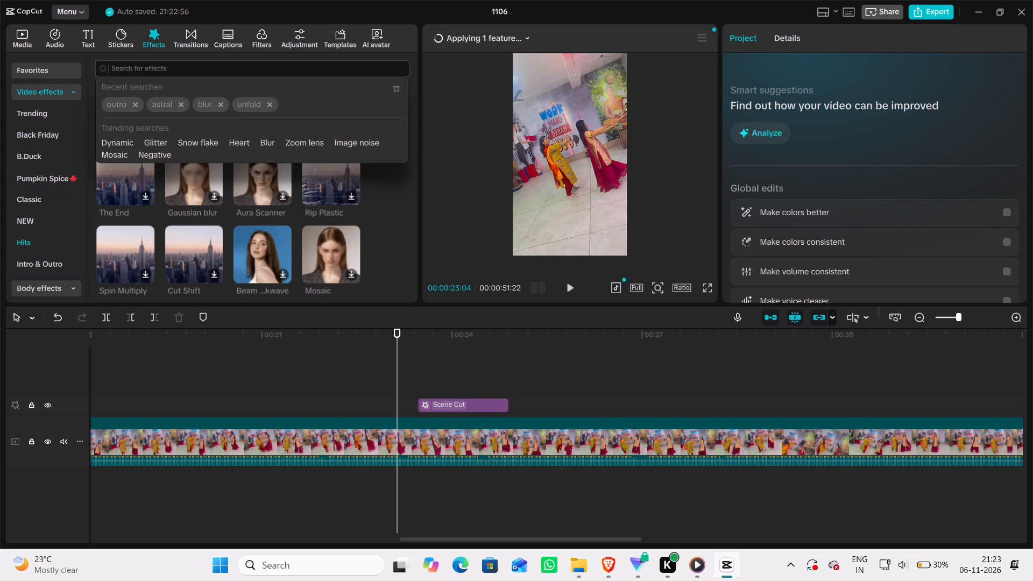
pyautogui.press('space')
pyautogui.press('BackSpace')
pyautogui.write('beat')
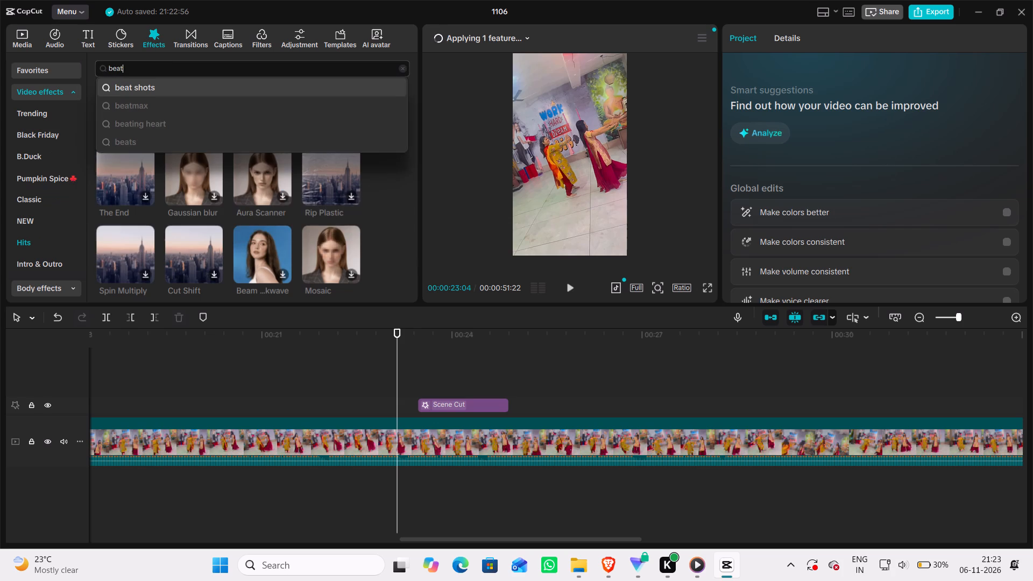
pyautogui.press('Return')
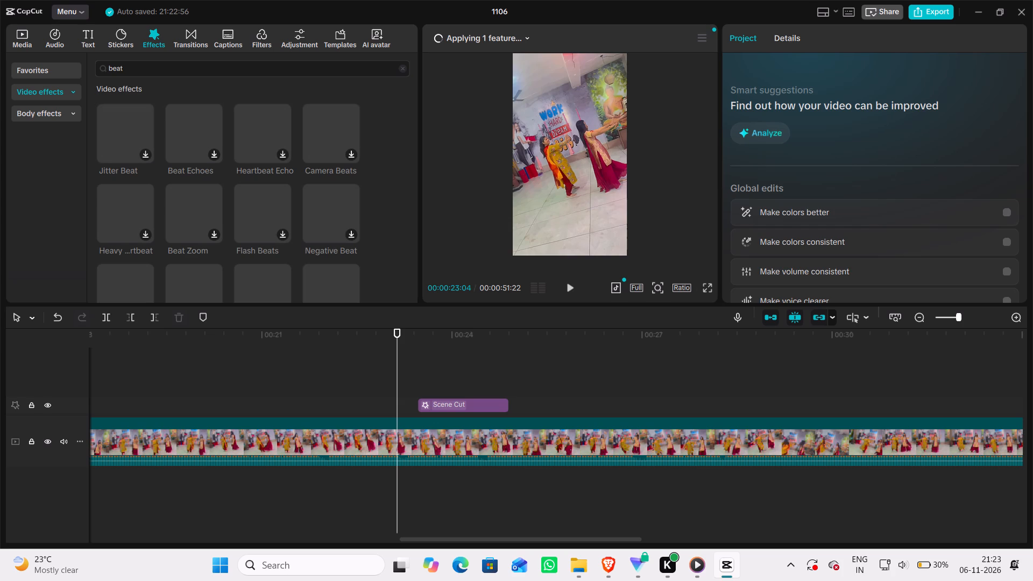
pyautogui.click(116, 123)
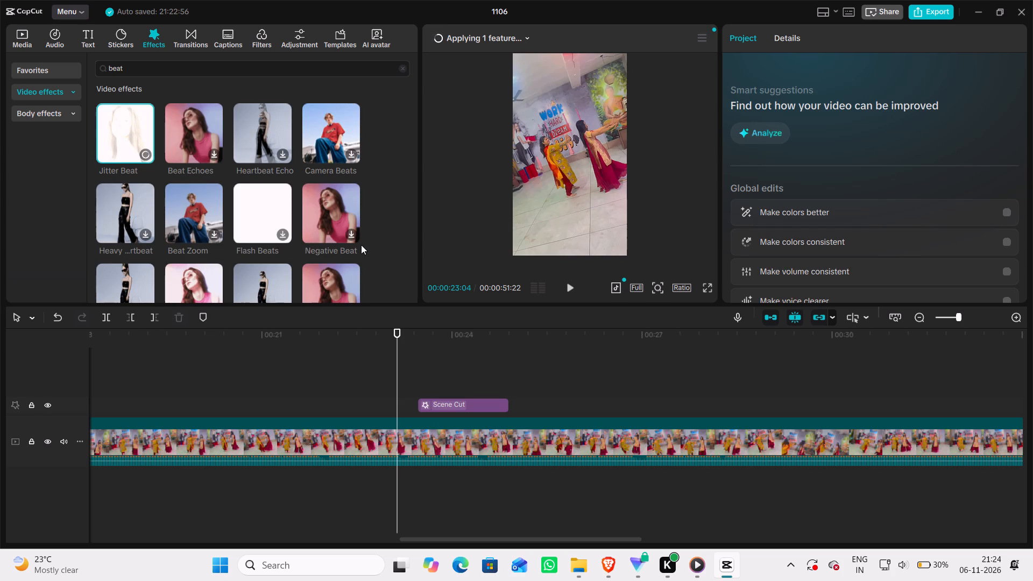
# Delete the Scene Cut effect above the dance clip.
pyautogui.click(440, 402)
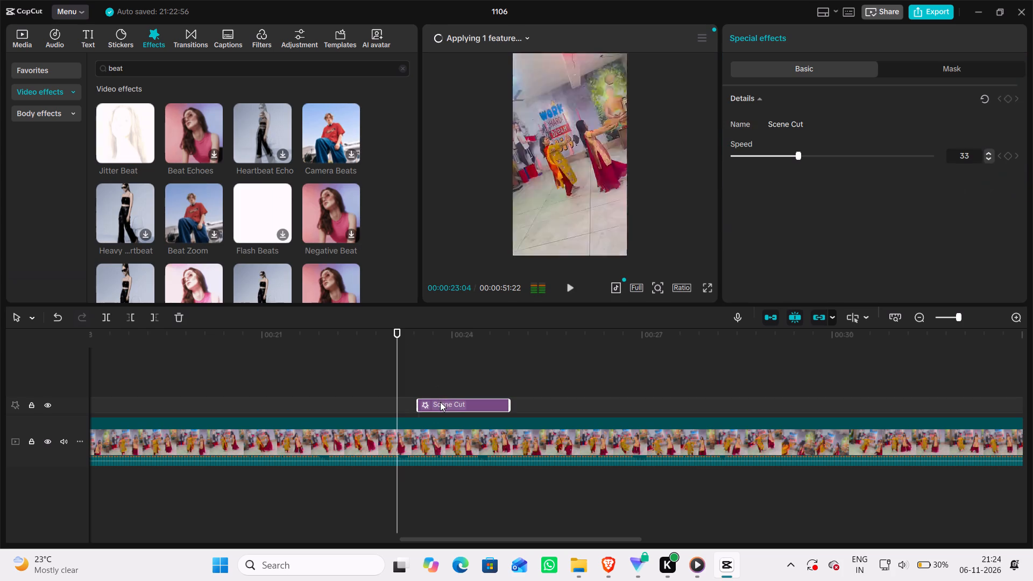
pyautogui.click(180, 317)
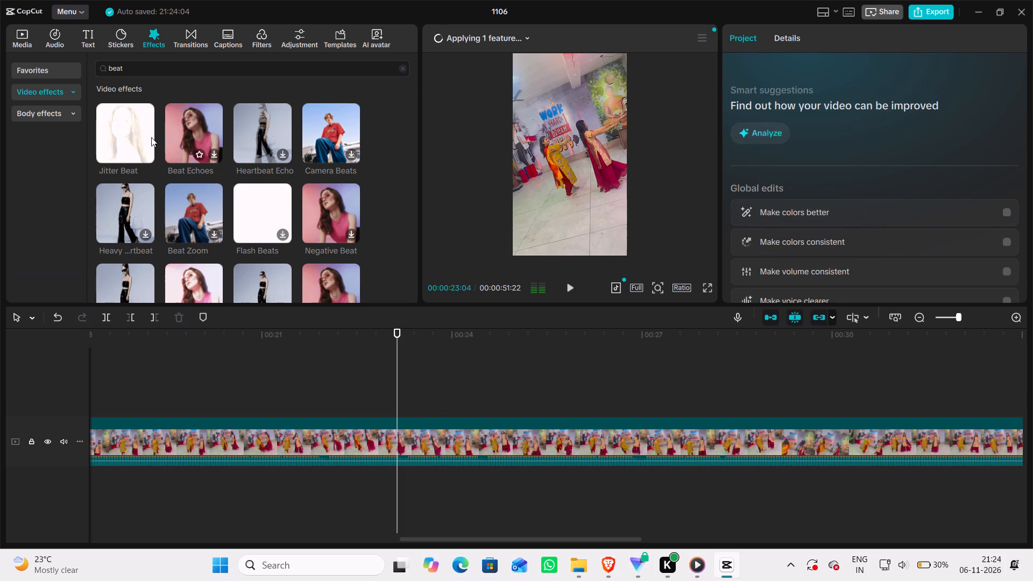
# Preview Jitter Beat and Beat Echoes, and add Beat Echoes above the dance clip at 00:00:23:04.
pyautogui.click(134, 137)
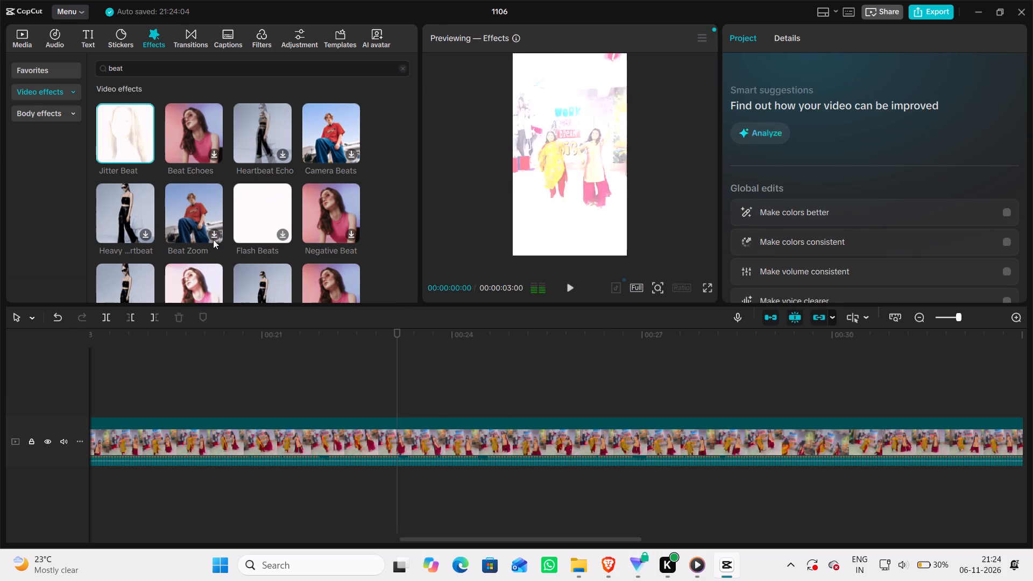
pyautogui.click(194, 125)
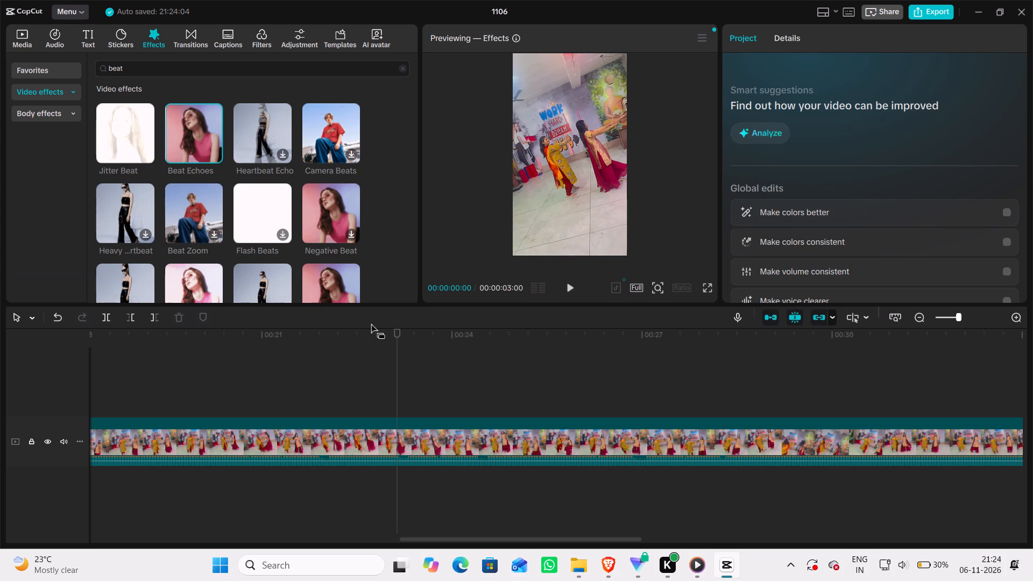
pyautogui.click(571, 284)
pyautogui.click(214, 154)
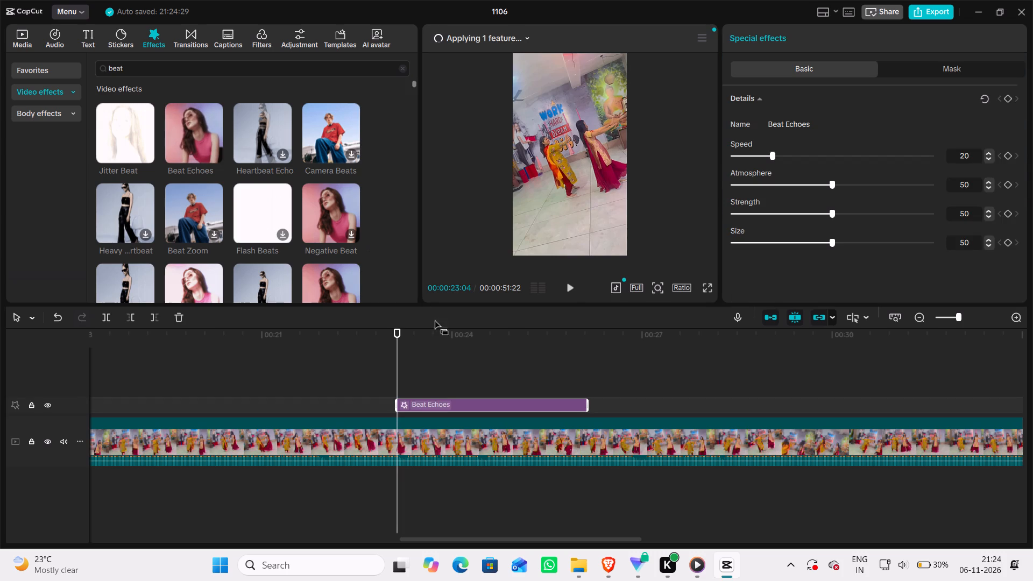
# Play the dance clip full screen from just before the Beat Echoes effect to review it.
pyautogui.click(710, 288)
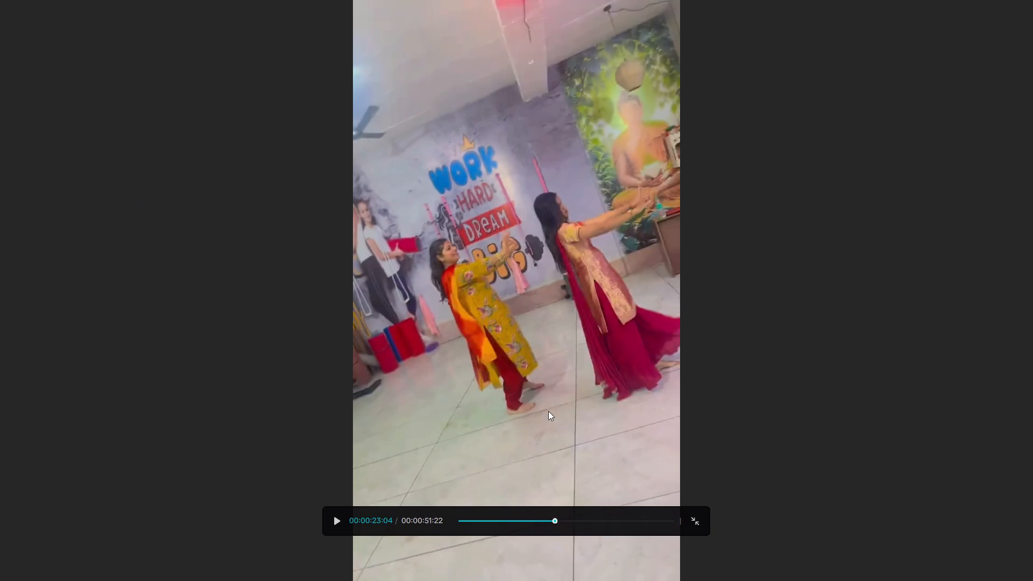
pyautogui.click(549, 517)
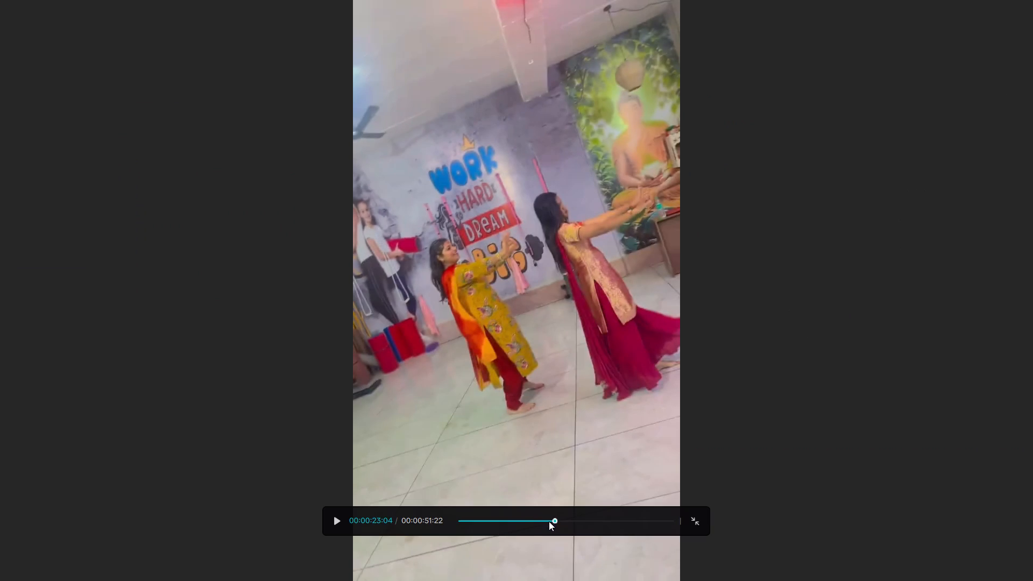
pyautogui.click(548, 522)
pyautogui.click(335, 522)
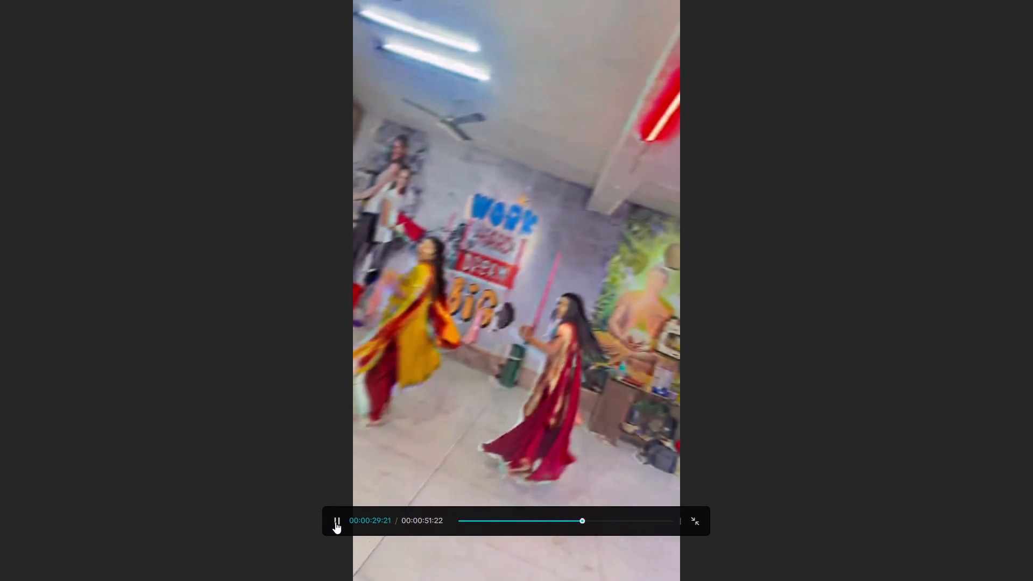
pyautogui.click(698, 521)
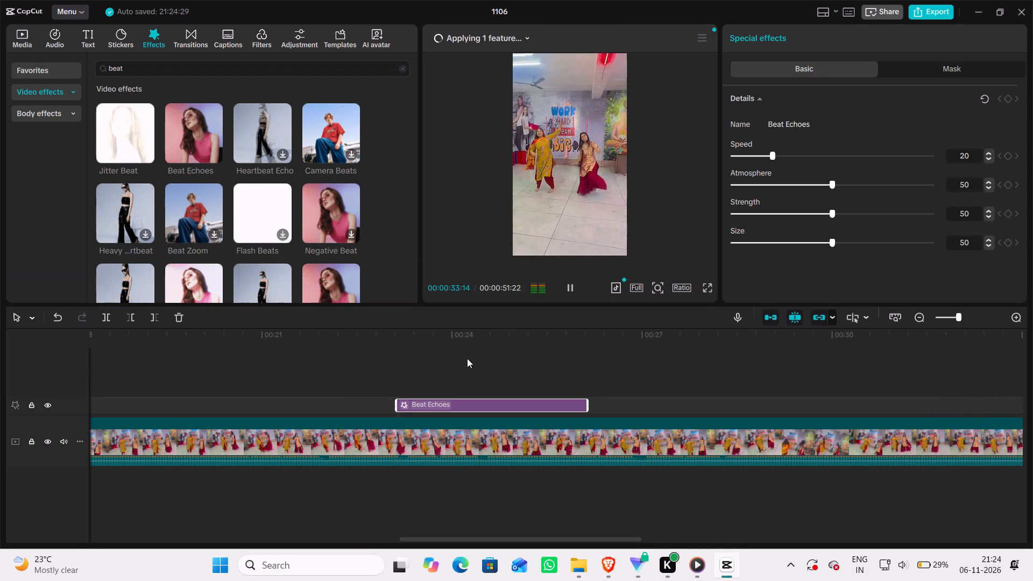
# Preview the Intro & Outro effects Beyond Clouds, View Slide-I, Stone Temple and Choco Bite with the playhead at the clip's start.
pyautogui.click(349, 374)
pyautogui.hscroll(14, 349, 374)
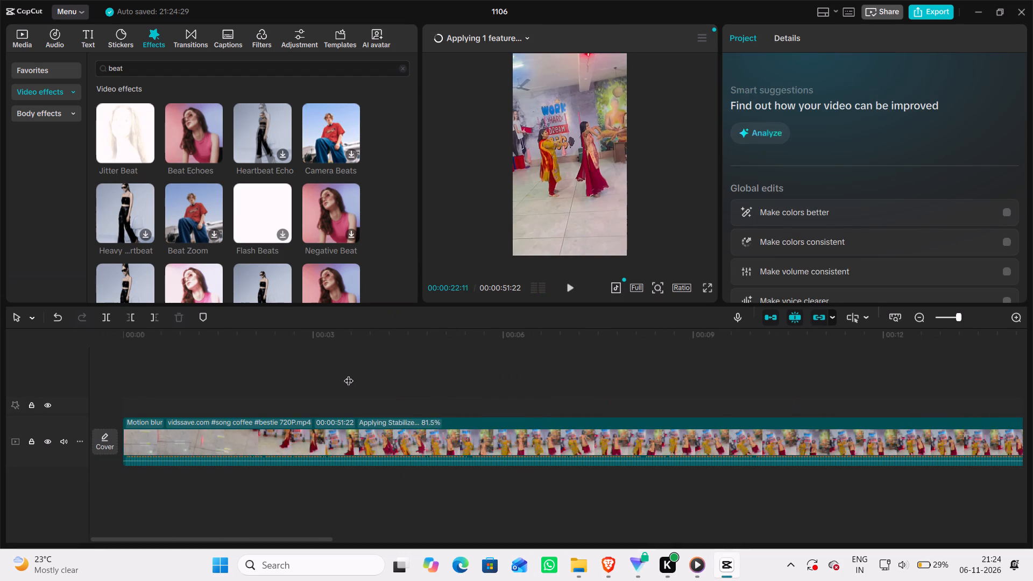
pyautogui.click(125, 400)
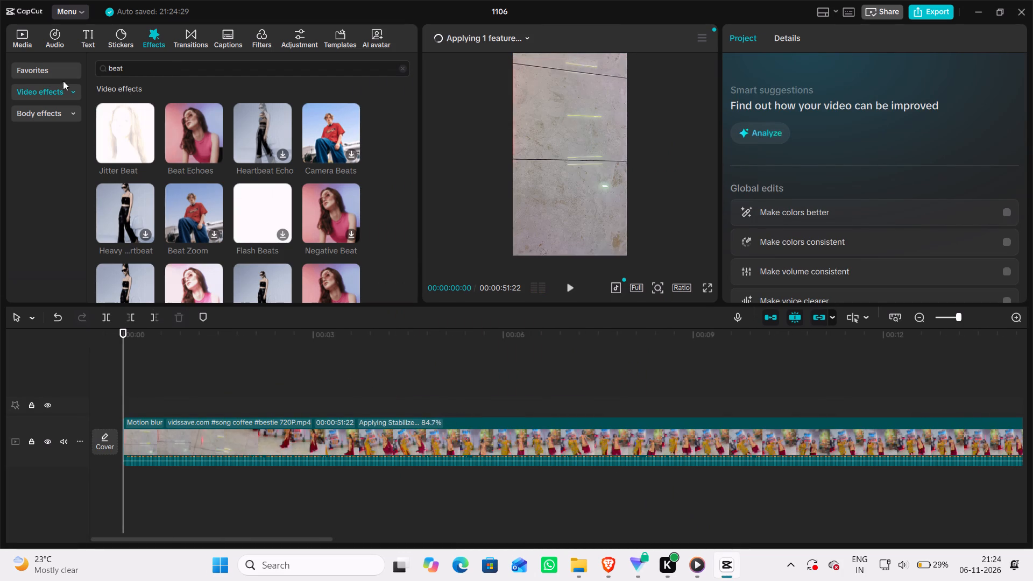
pyautogui.click(59, 97)
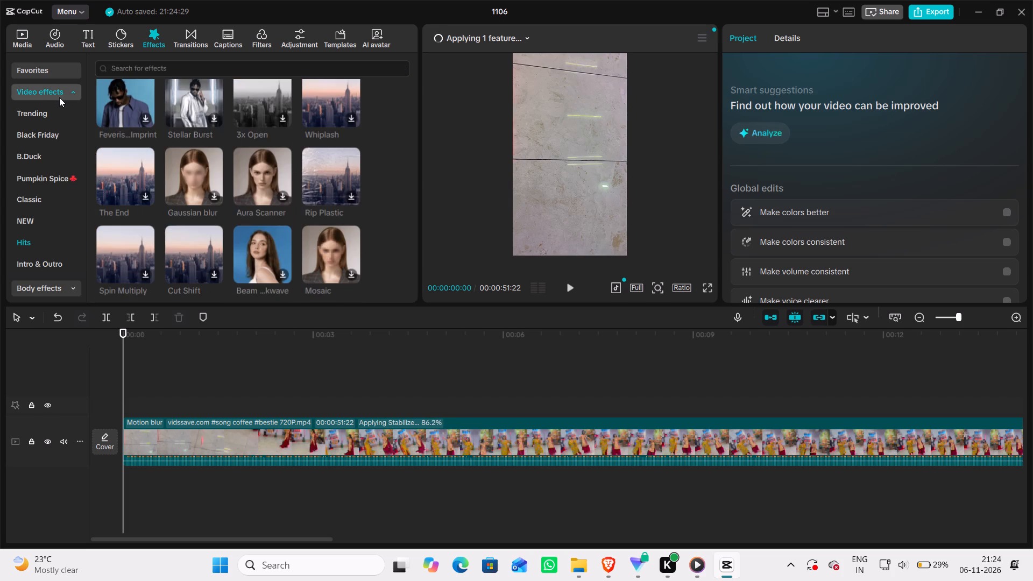
pyautogui.scroll(4, 54, 148)
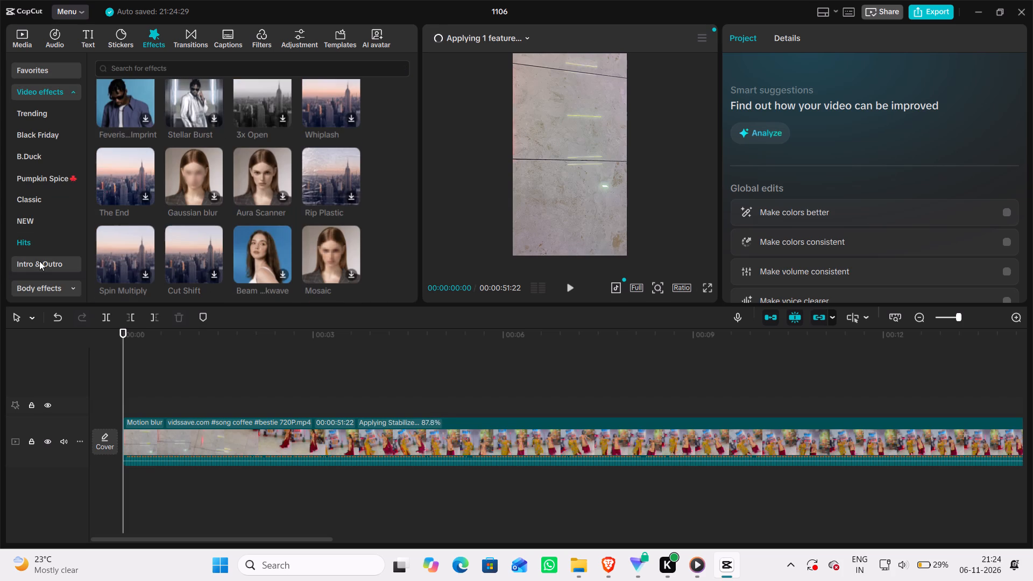
pyautogui.click(39, 261)
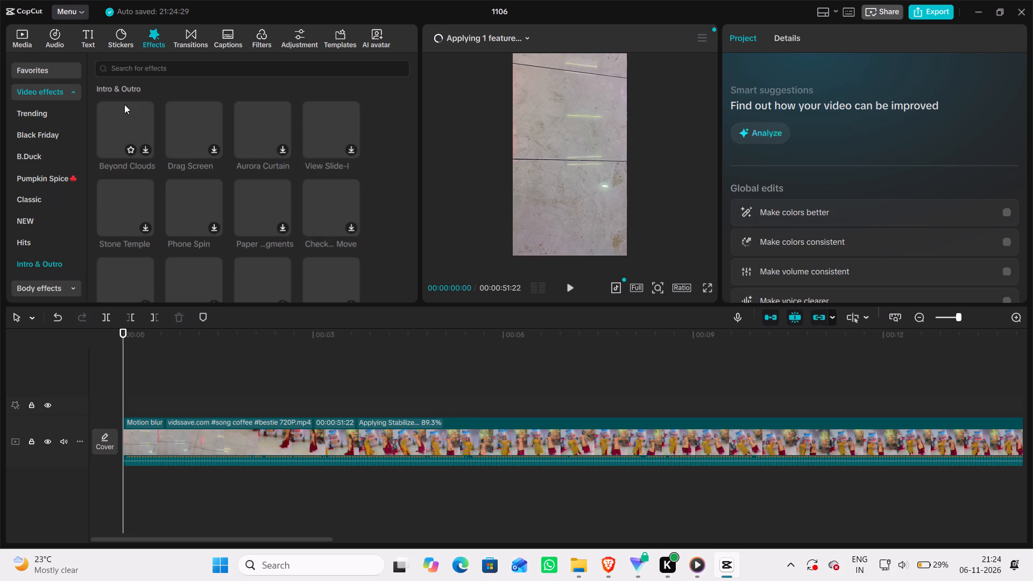
pyautogui.click(124, 104)
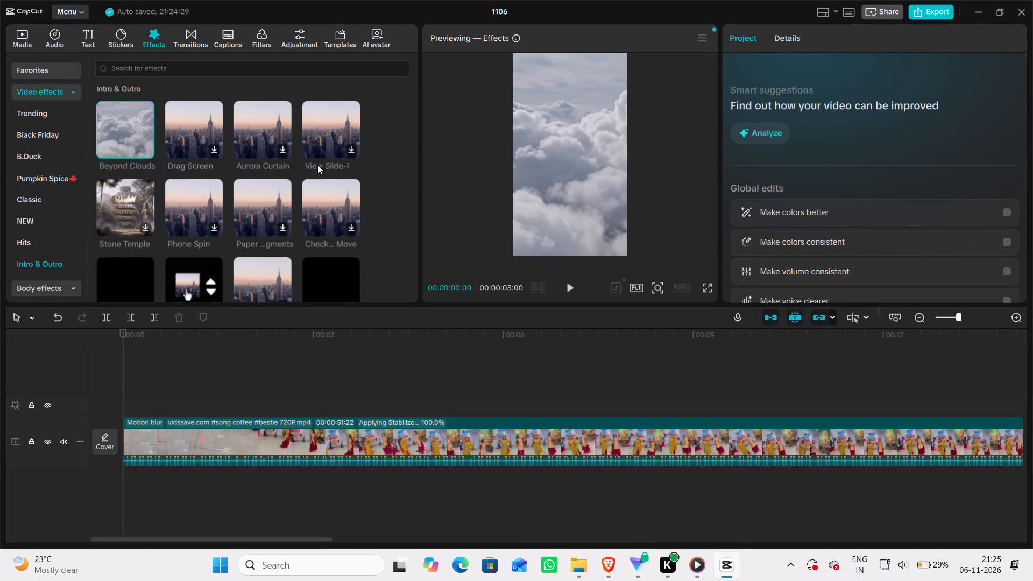
pyautogui.click(335, 132)
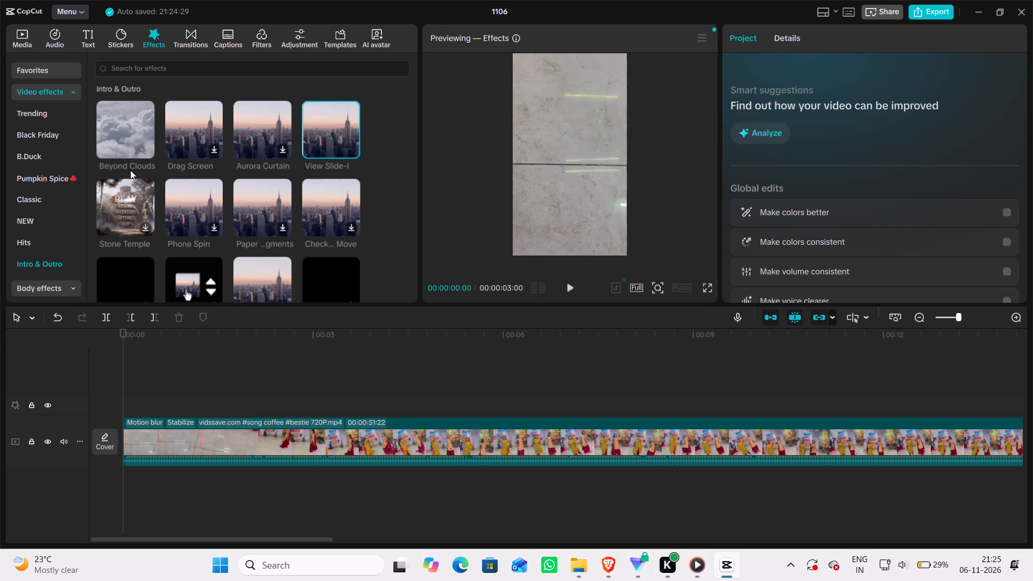
pyautogui.click(122, 200)
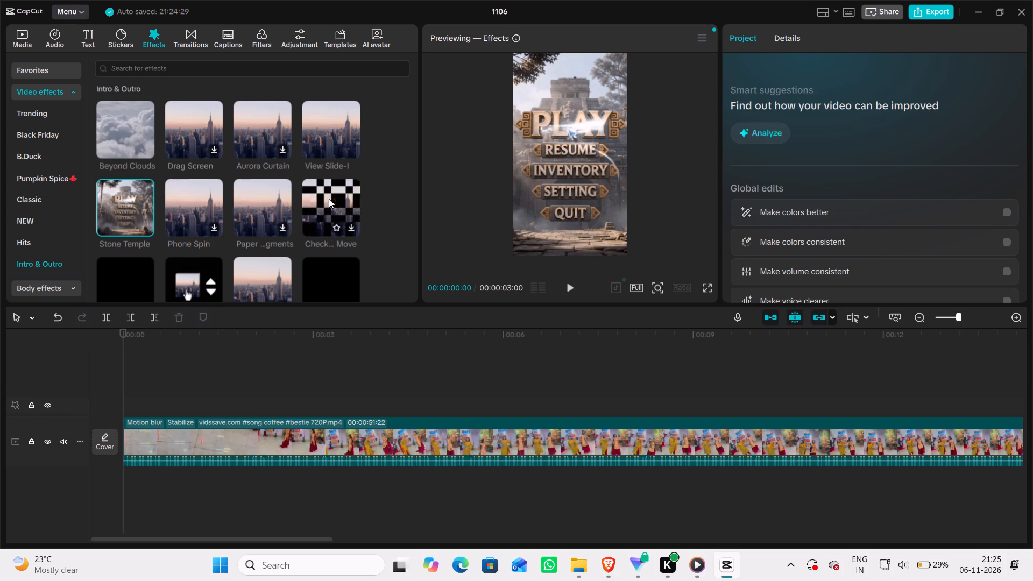
pyautogui.scroll(-1, 329, 199)
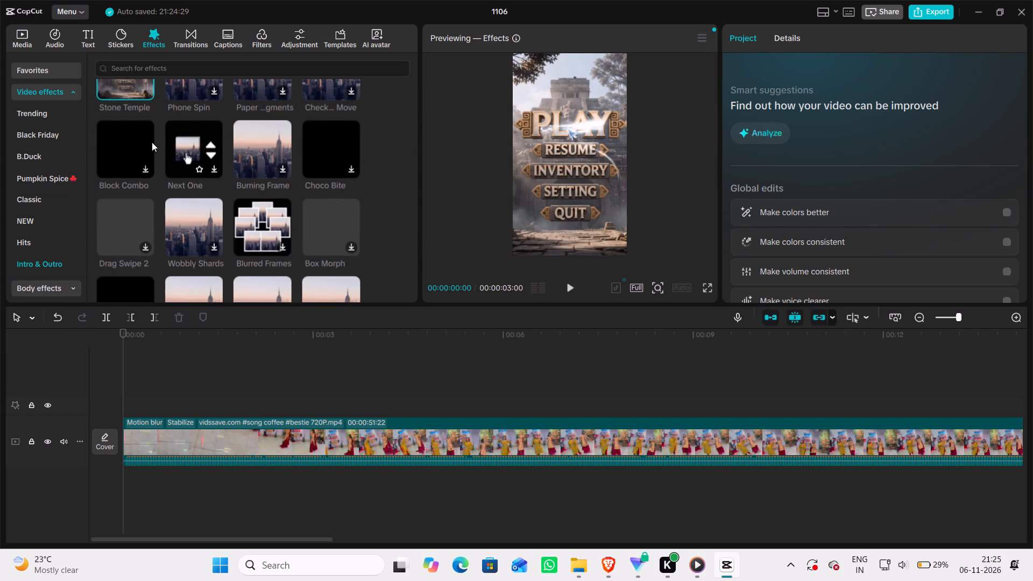
pyautogui.click(331, 123)
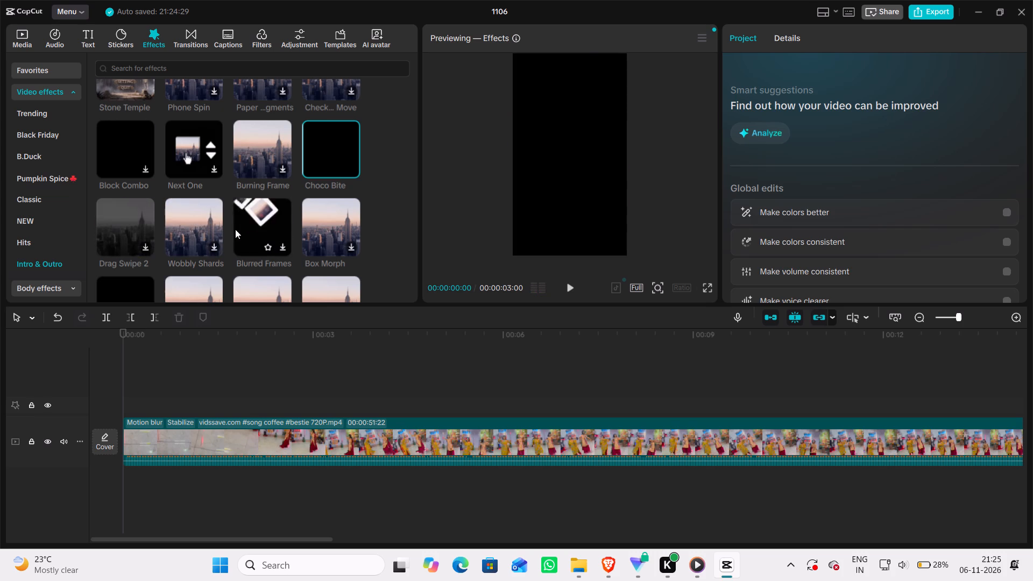
# Browse further through the Intro & Outro effects and preview Mini Wardrobe and Line O...Screen.
pyautogui.scroll(-1, 316, 219)
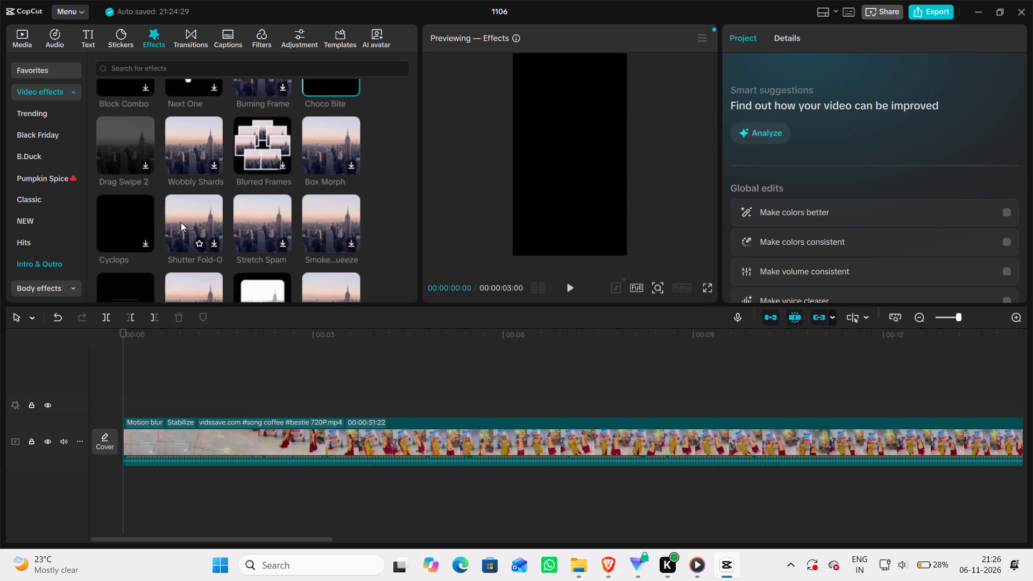
pyautogui.scroll(-1, 126, 227)
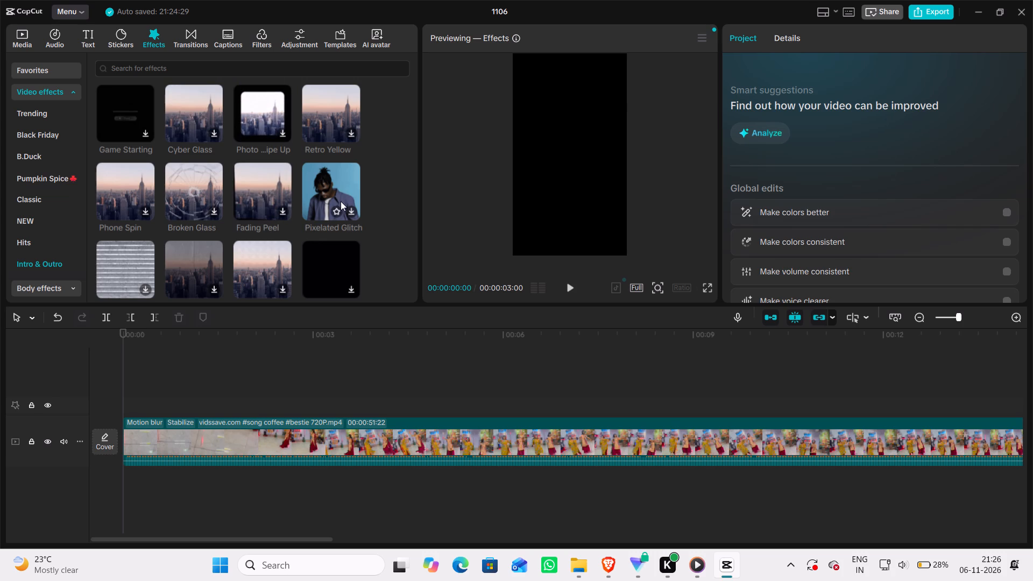
pyautogui.scroll(-1, 341, 202)
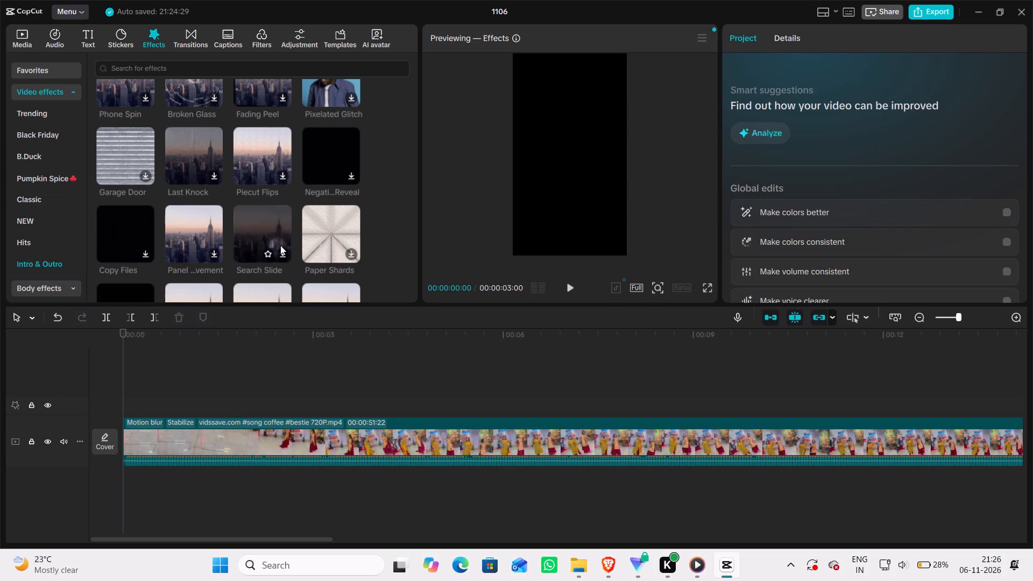
pyautogui.scroll(-1, 280, 245)
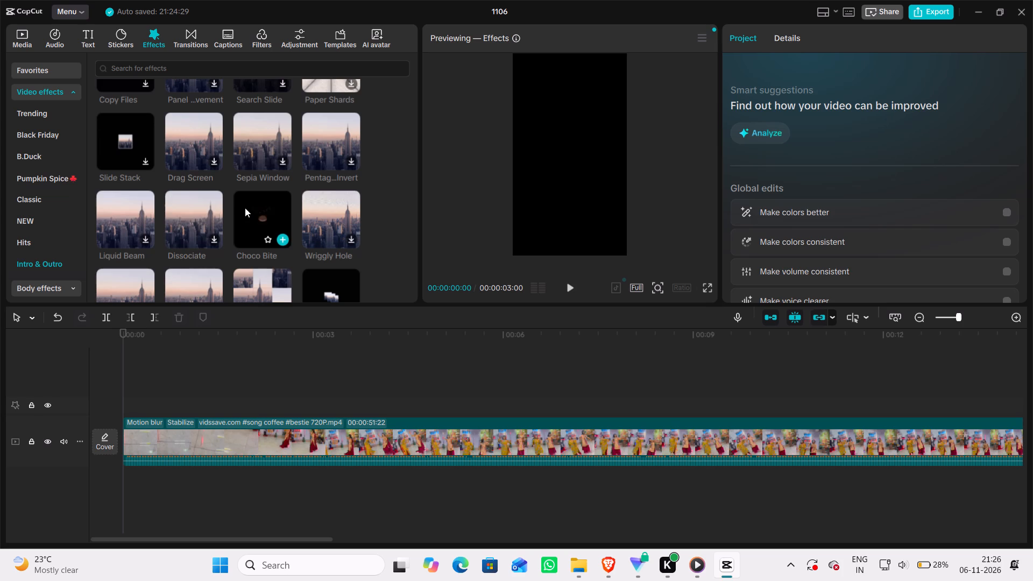
pyautogui.scroll(-1, 300, 207)
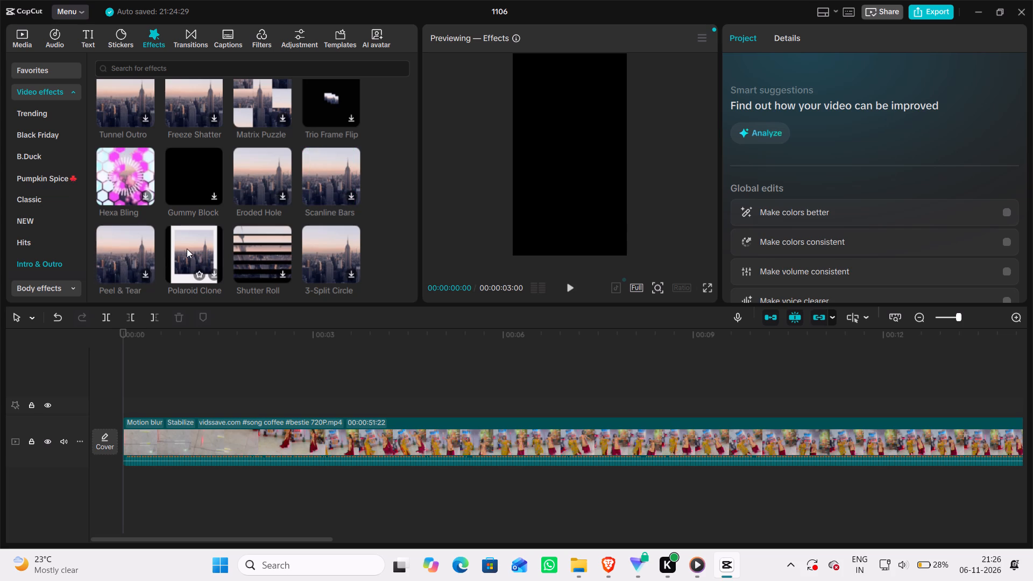
pyautogui.scroll(-1, 187, 249)
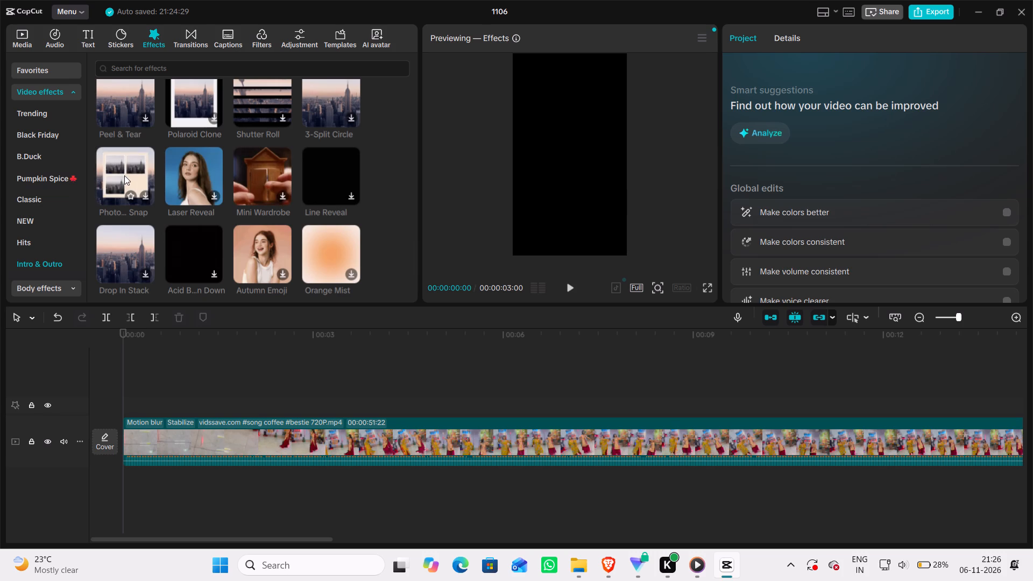
pyautogui.click(265, 188)
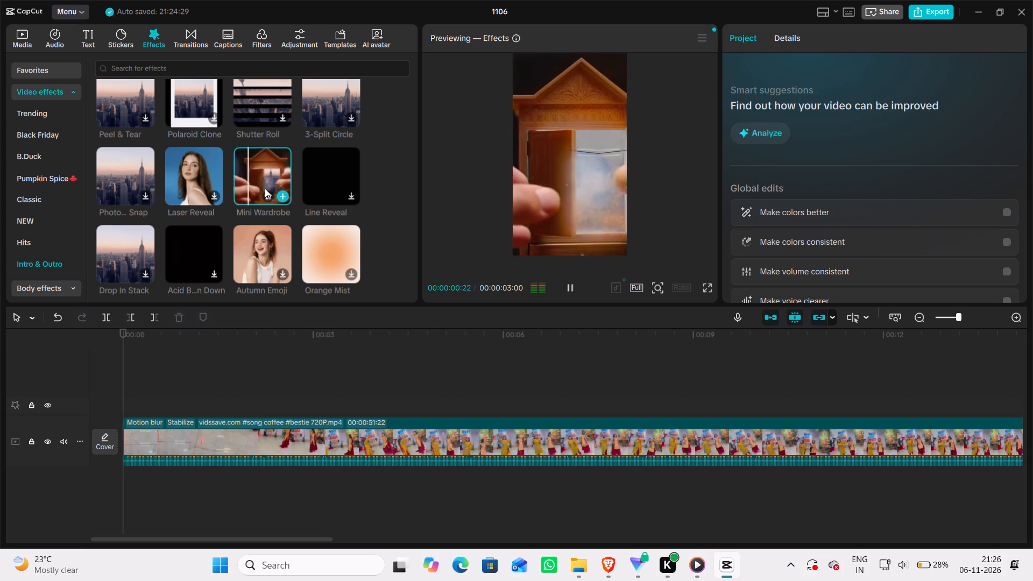
pyautogui.click(265, 188)
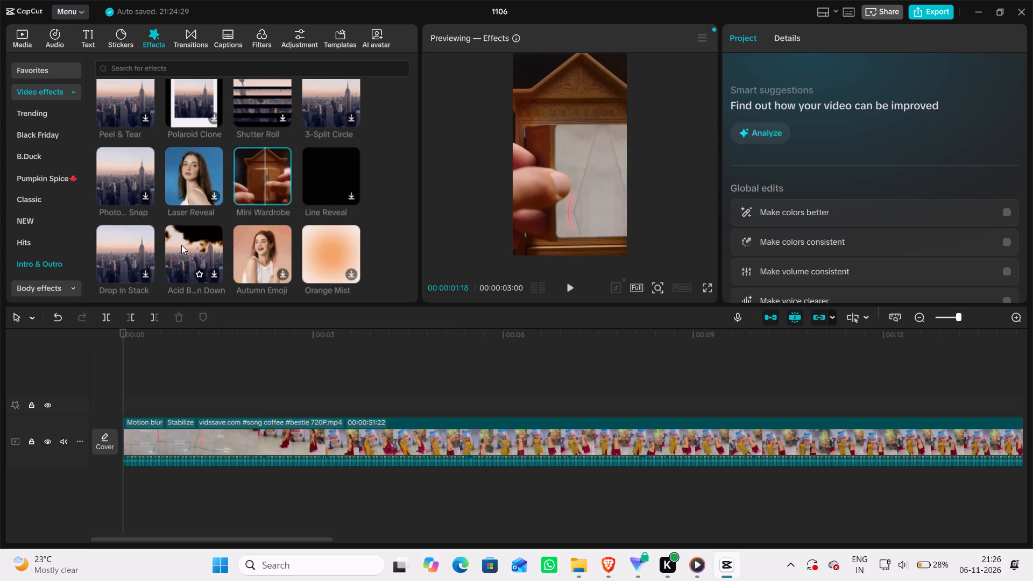
pyautogui.scroll(-1, 181, 245)
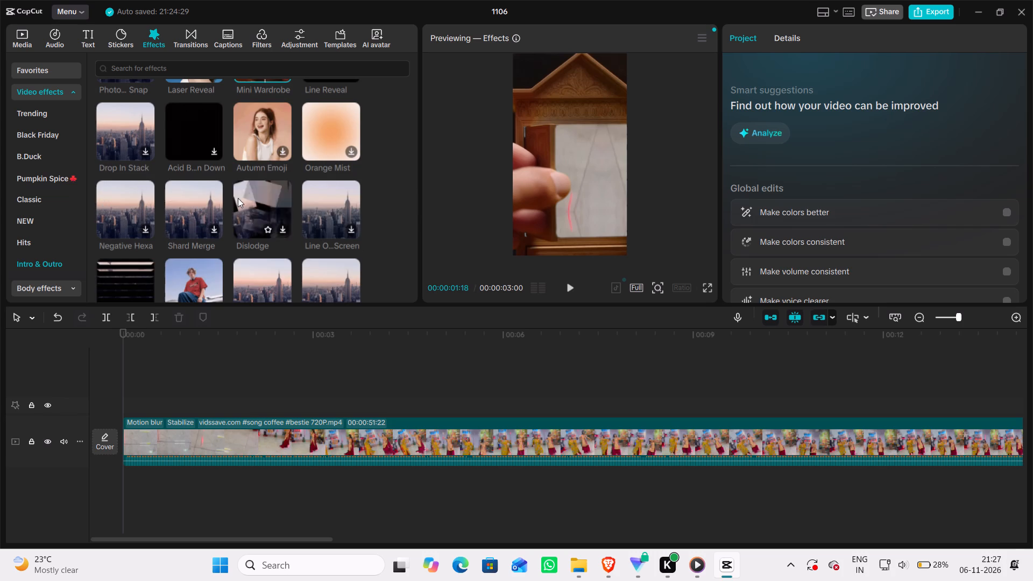
pyautogui.click(314, 191)
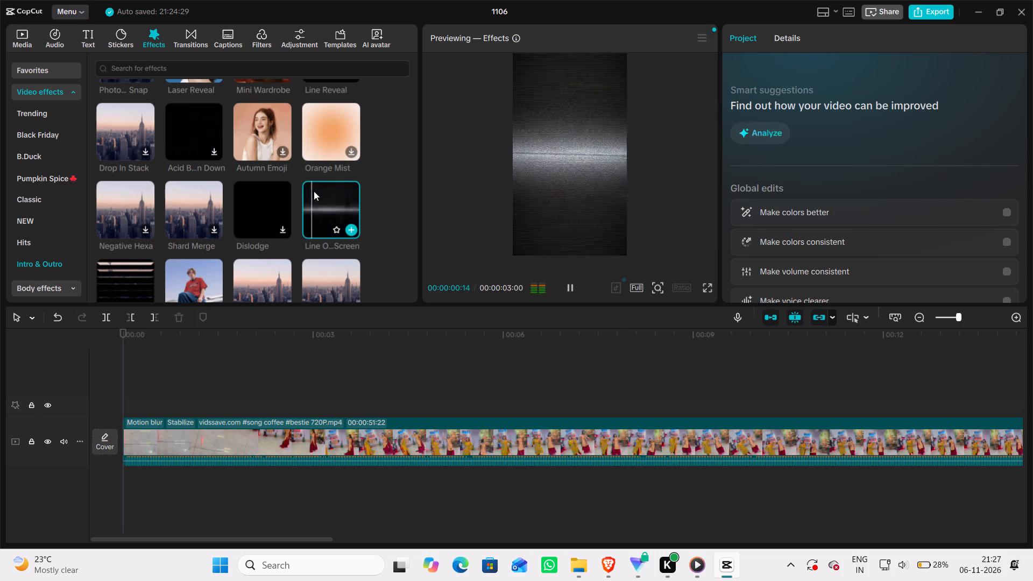
# Examine the remaining Intro & Outro effects for a suitable opening and preview Sniper View.
pyautogui.scroll(-1, 314, 191)
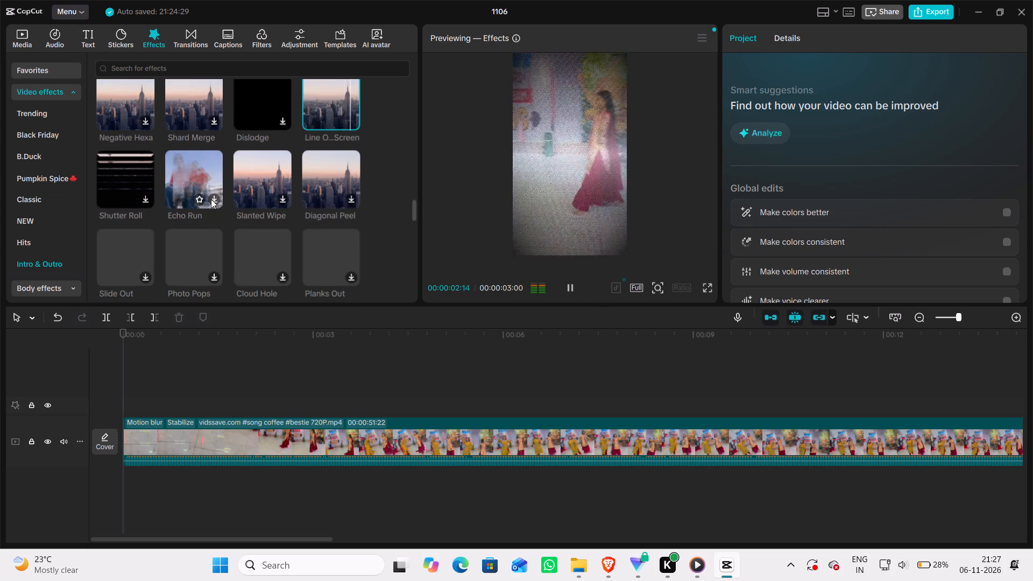
pyautogui.scroll(-1, 211, 199)
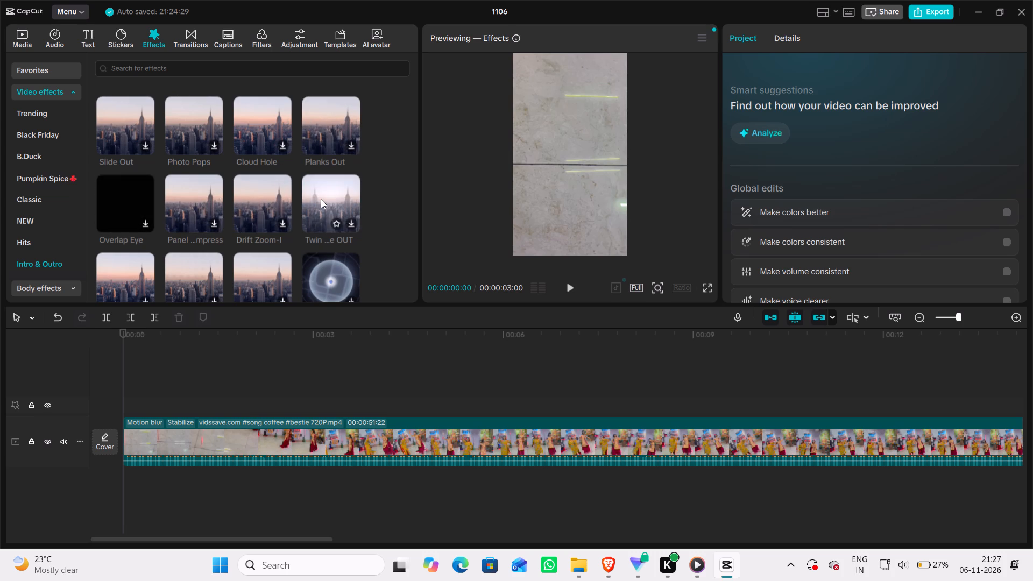
pyautogui.scroll(-1, 321, 199)
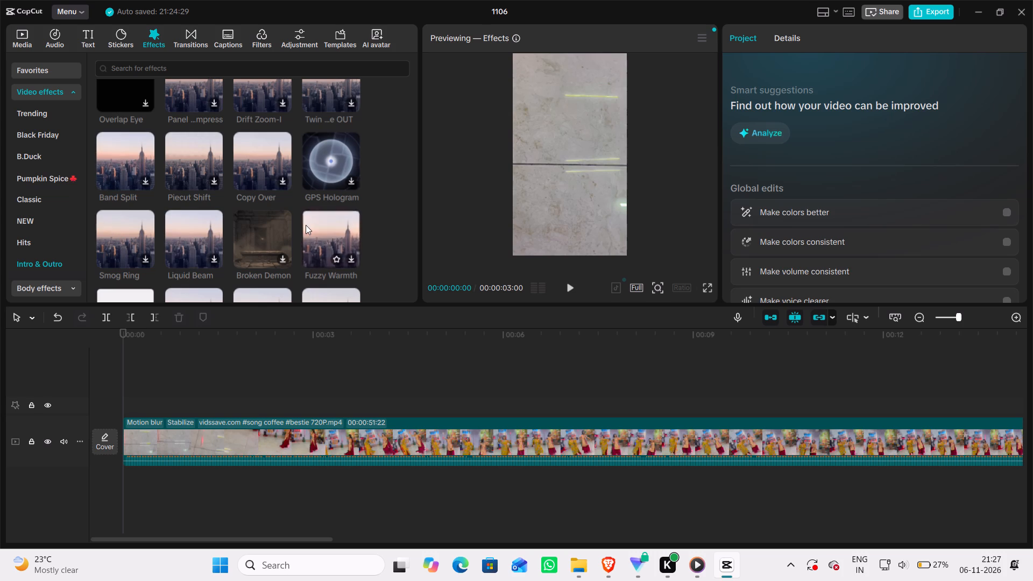
pyautogui.scroll(-1, 306, 225)
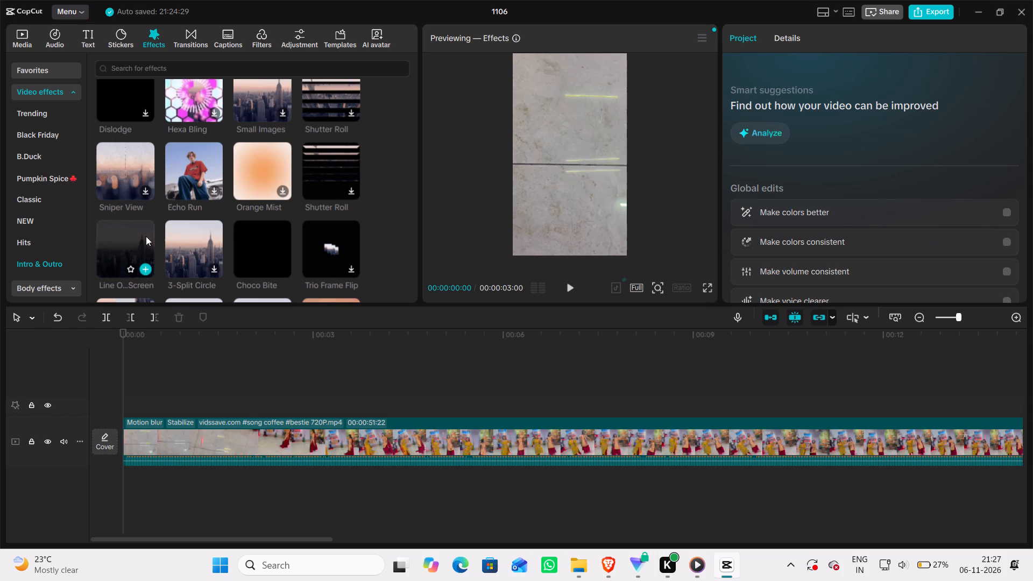
pyautogui.click(138, 159)
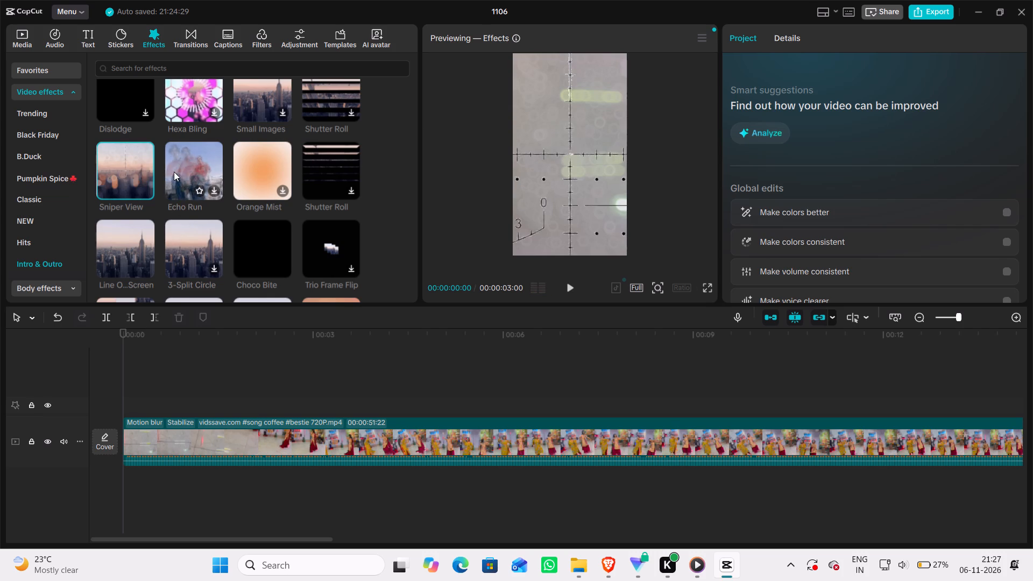
pyautogui.scroll(-1, 174, 172)
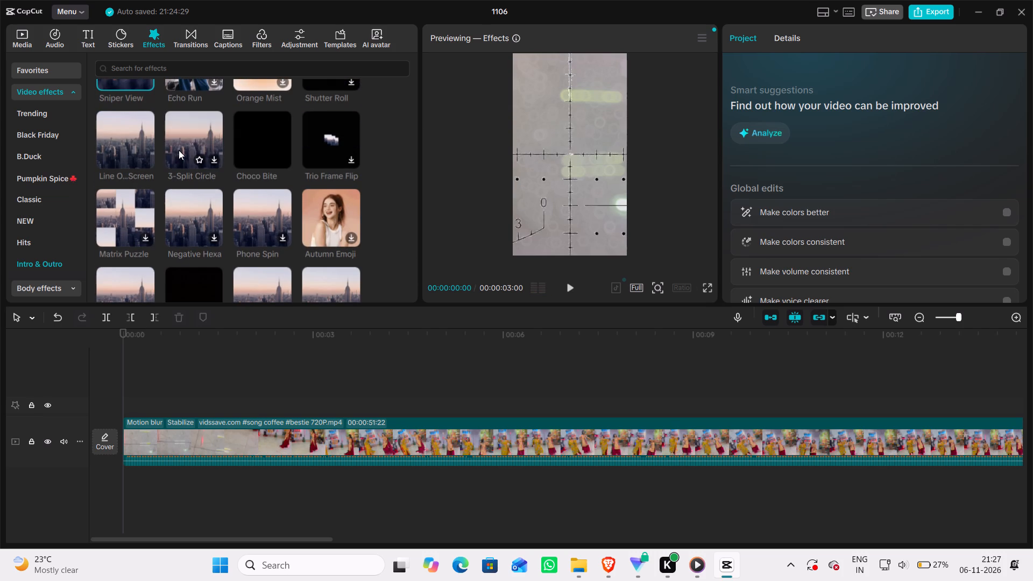
pyautogui.scroll(-1, 179, 150)
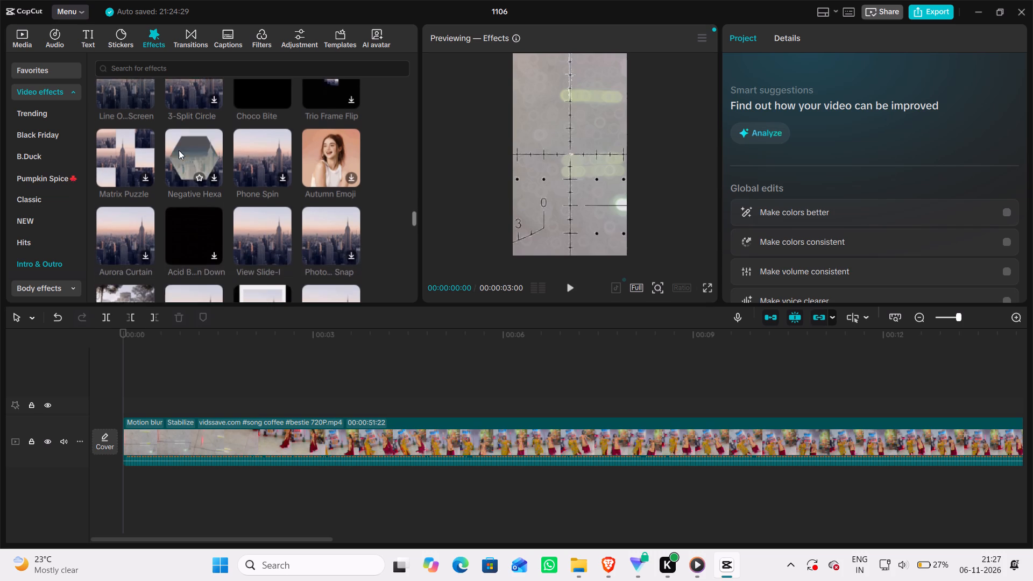
pyautogui.scroll(-1, 179, 150)
# Search the effects library for "blur" and preview the Halo Blur effect.
pyautogui.click(210, 74)
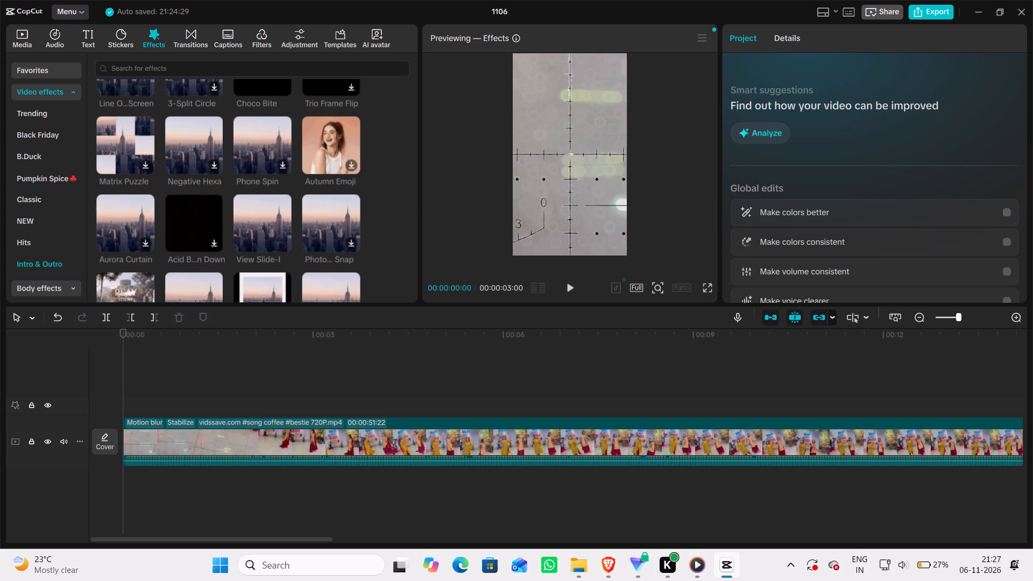
pyautogui.write('blur')
pyautogui.press('Return')
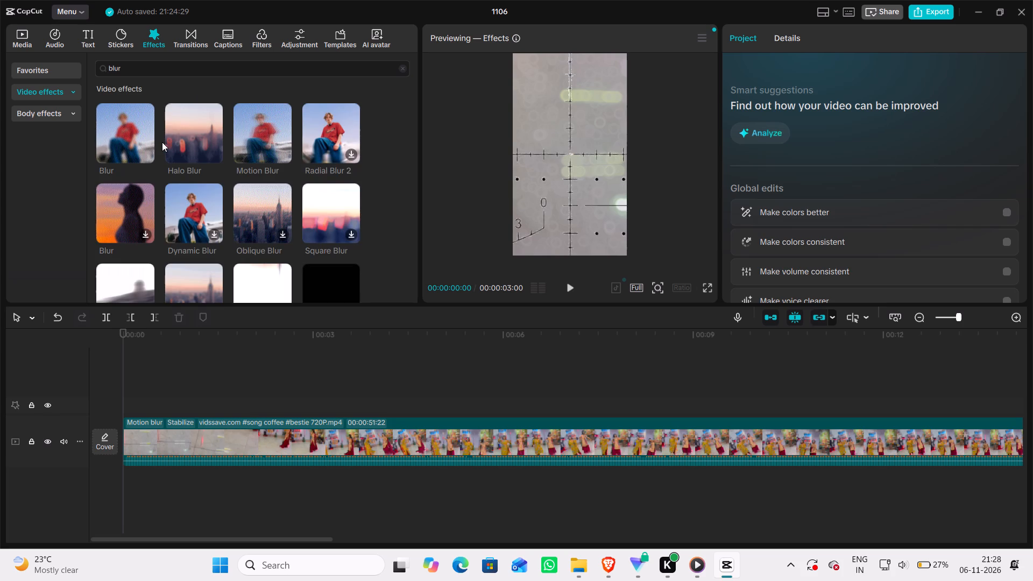
pyautogui.click(188, 133)
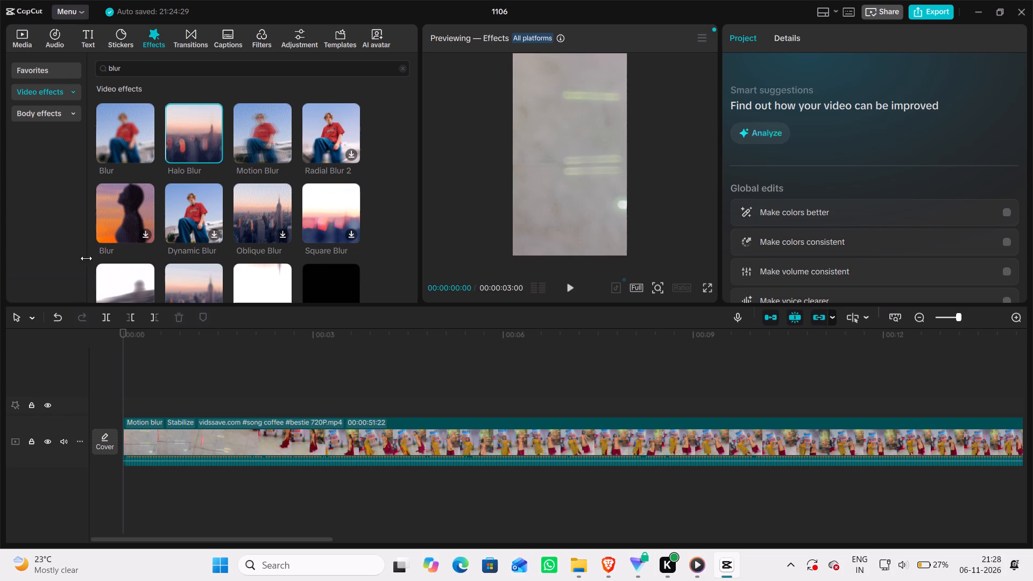
# Trim off the beginning of the dance clip up to 00:00:01:23.
pyautogui.click(153, 379)
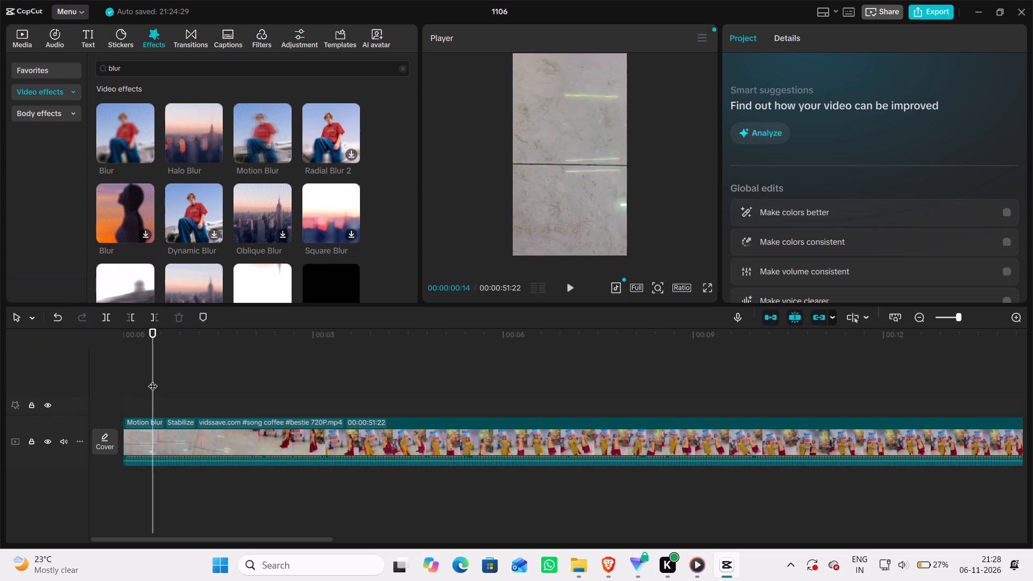
pyautogui.moveTo(154, 379); pyautogui.dragTo(235, 376)
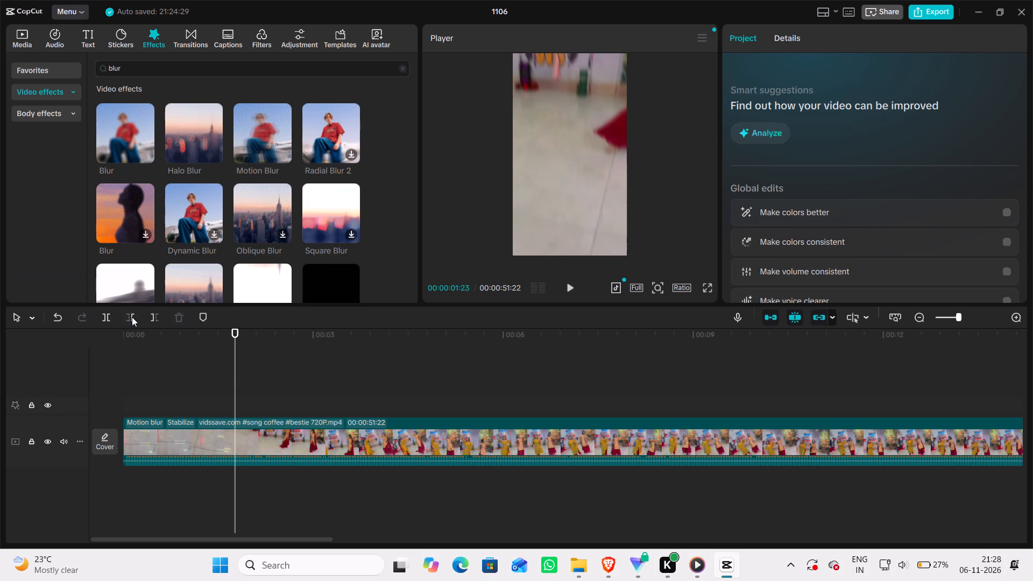
pyautogui.click(132, 317)
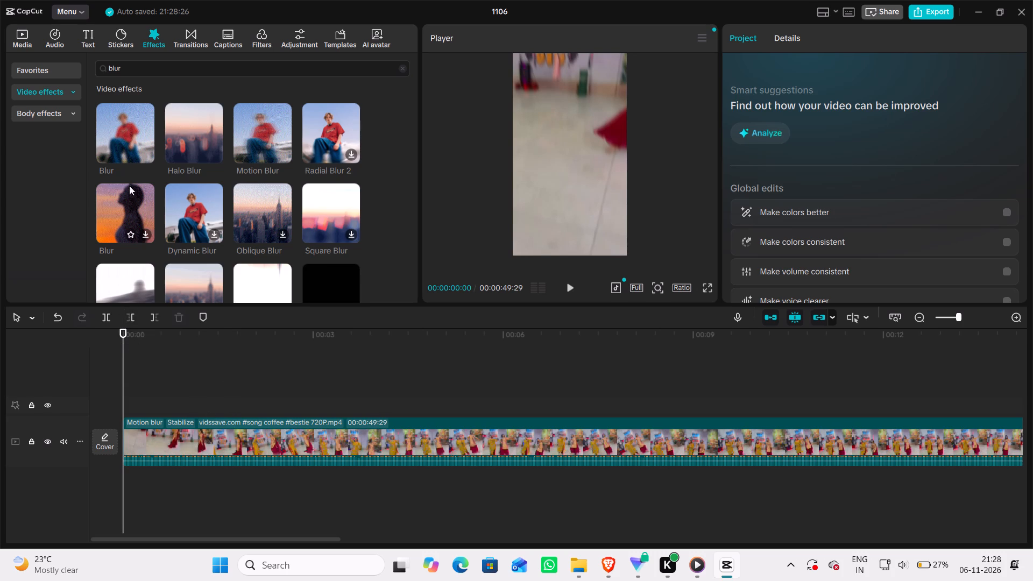
# Compare Halo Blur with Square Blur and add the Square Blur effect at the very start of the dance clip.
pyautogui.click(179, 137)
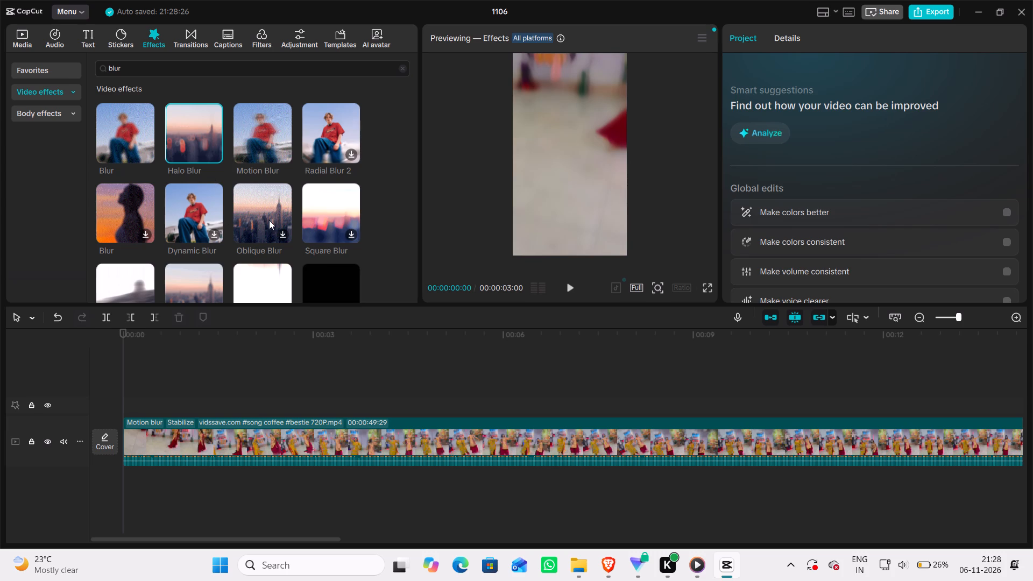
pyautogui.click(338, 206)
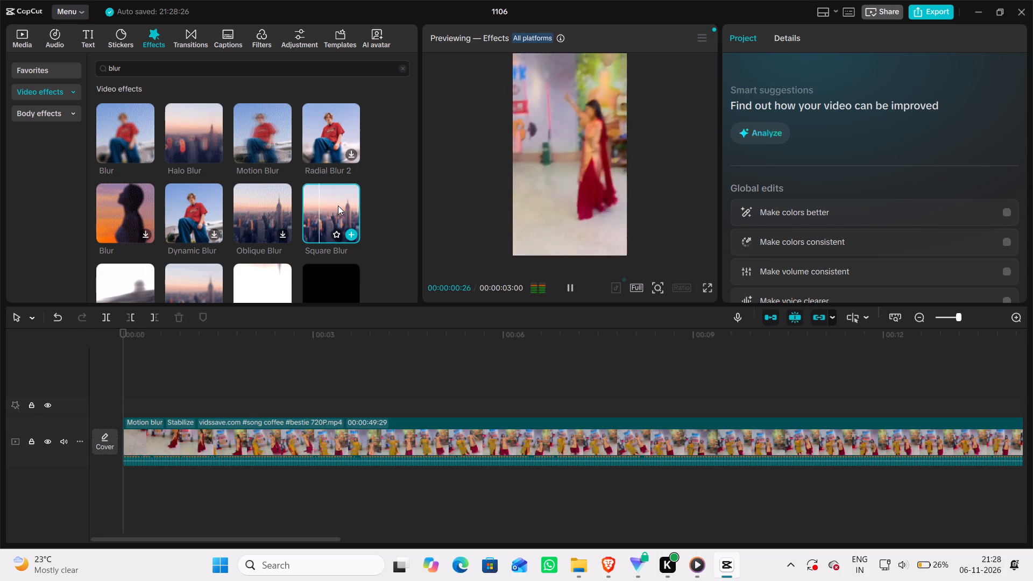
pyautogui.scroll(-1, 271, 223)
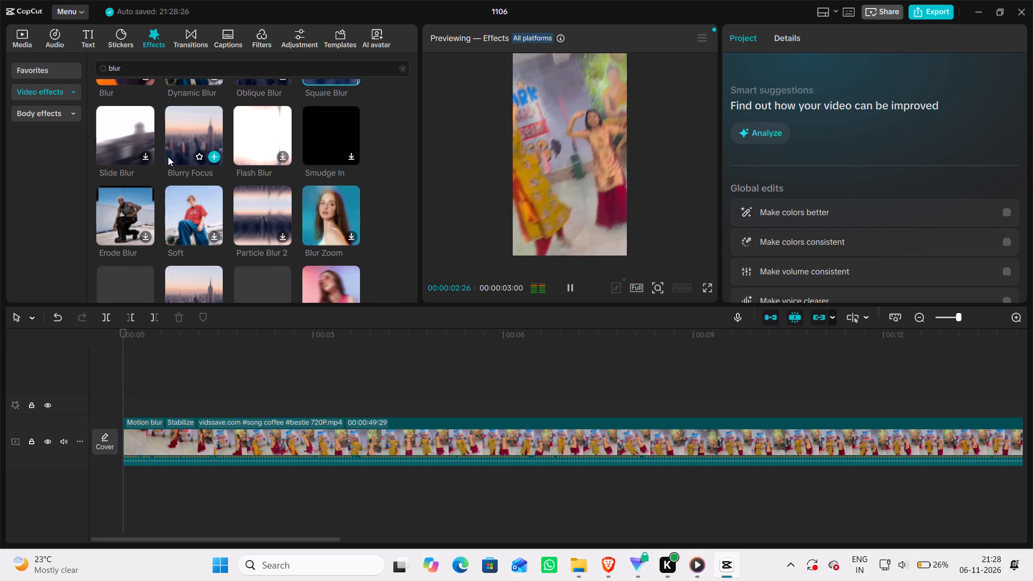
pyautogui.scroll(-1, 260, 145)
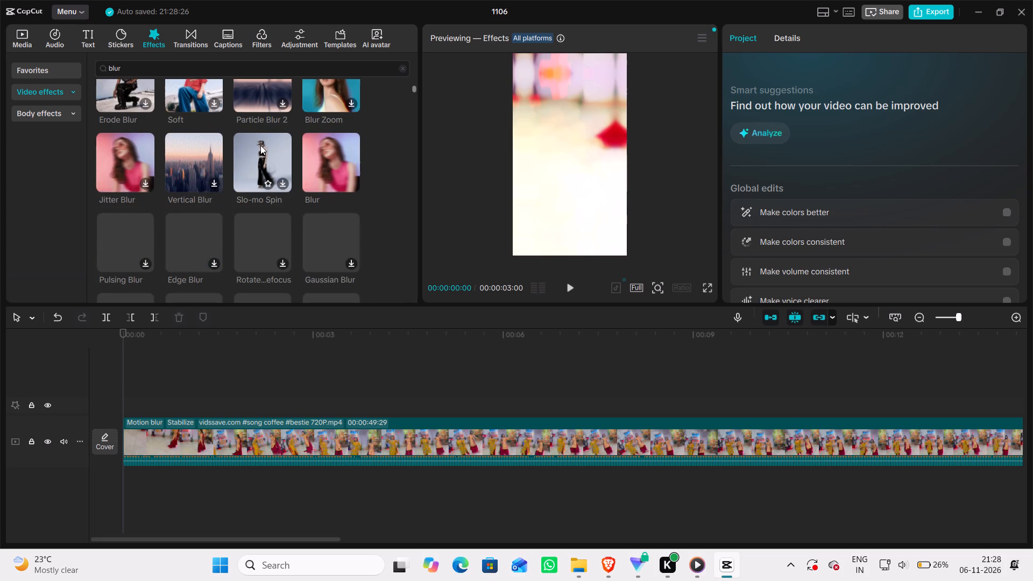
pyautogui.scroll(5, 231, 171)
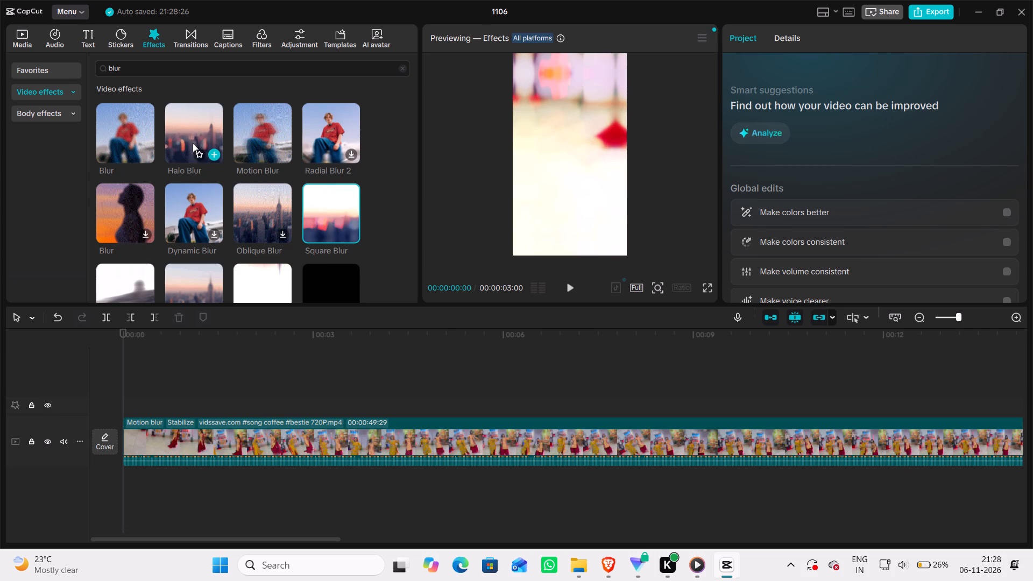
pyautogui.click(349, 230)
# Play back the opening with the Square Blur effect, replay it from the start, and review the dance section around 00:00:08.
pyautogui.click(569, 291)
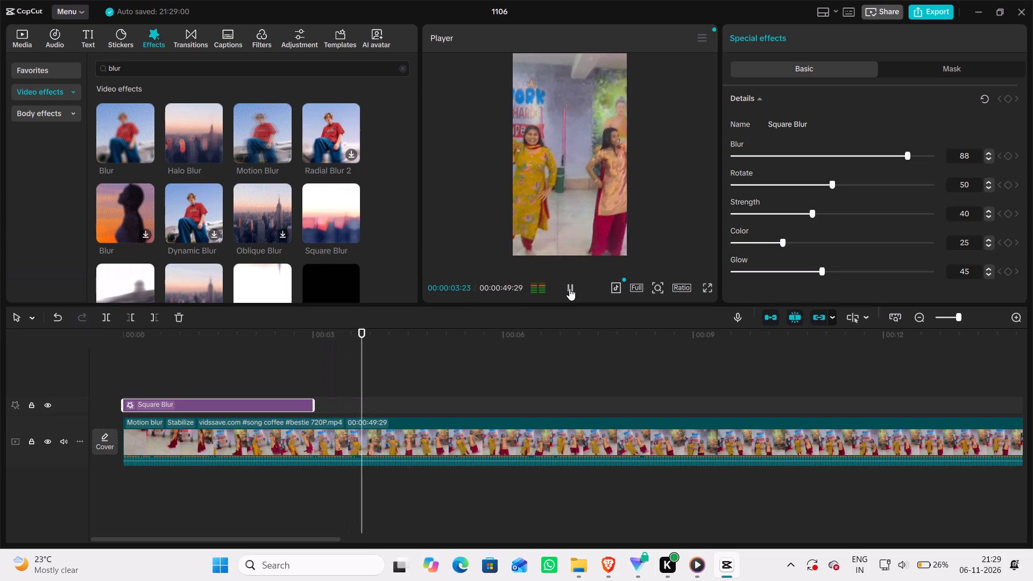
pyautogui.click(122, 374)
pyautogui.click(139, 371)
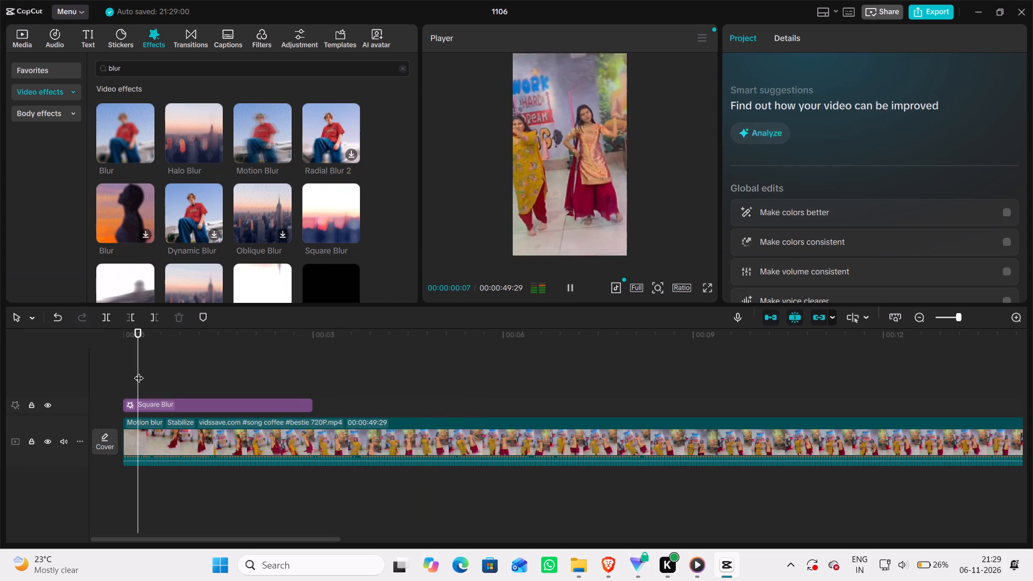
pyautogui.click(567, 280)
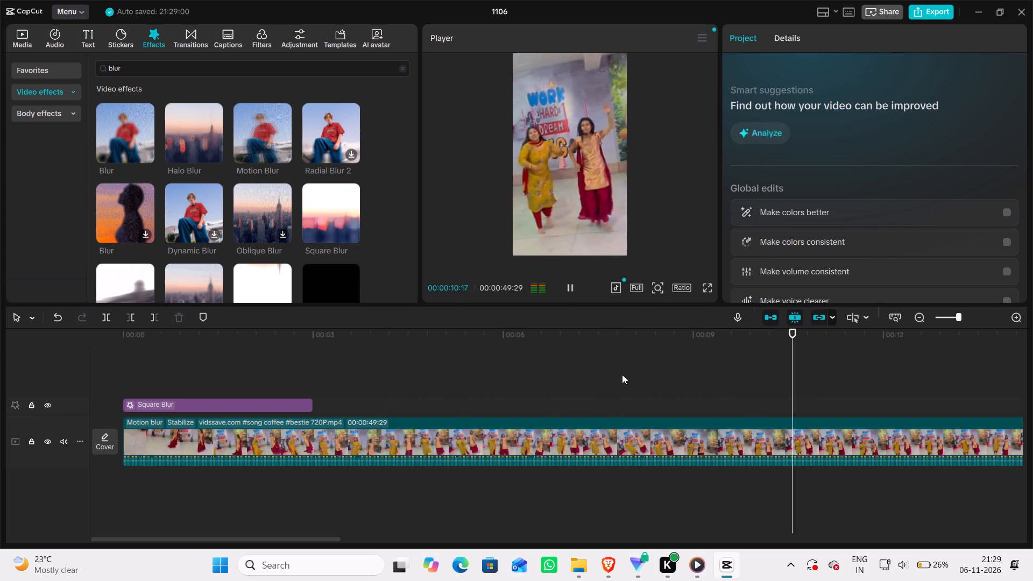
pyautogui.click(619, 382)
pyautogui.click(568, 291)
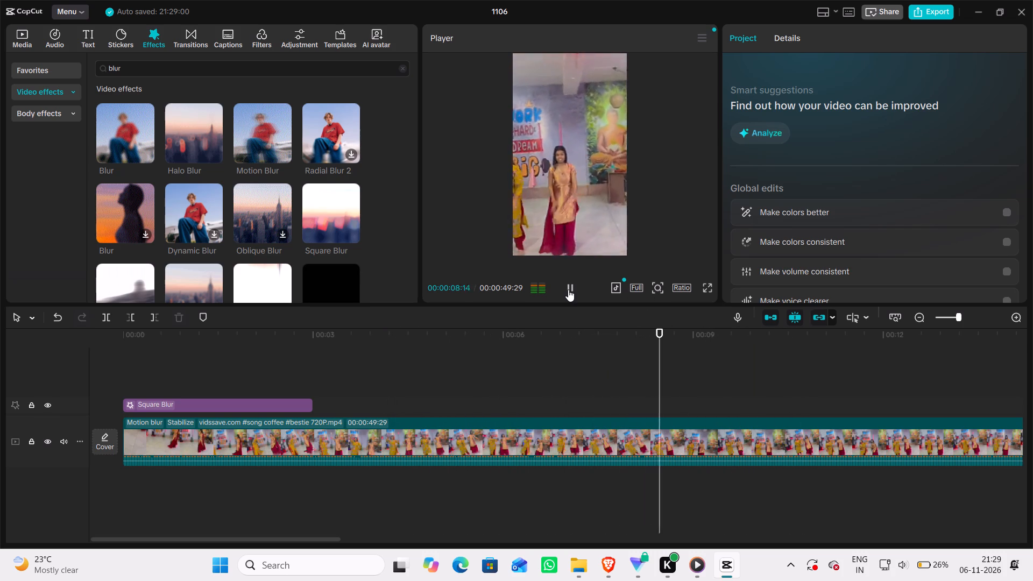
pyautogui.click(568, 289)
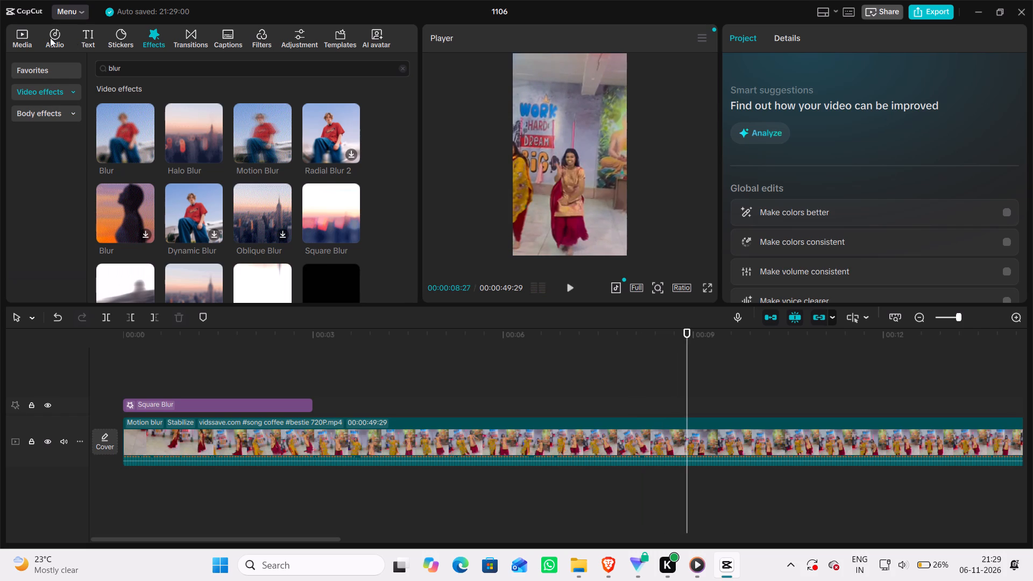
# Clear the "blur" search and browse the Intro & Outro video effects again.
pyautogui.click(402, 68)
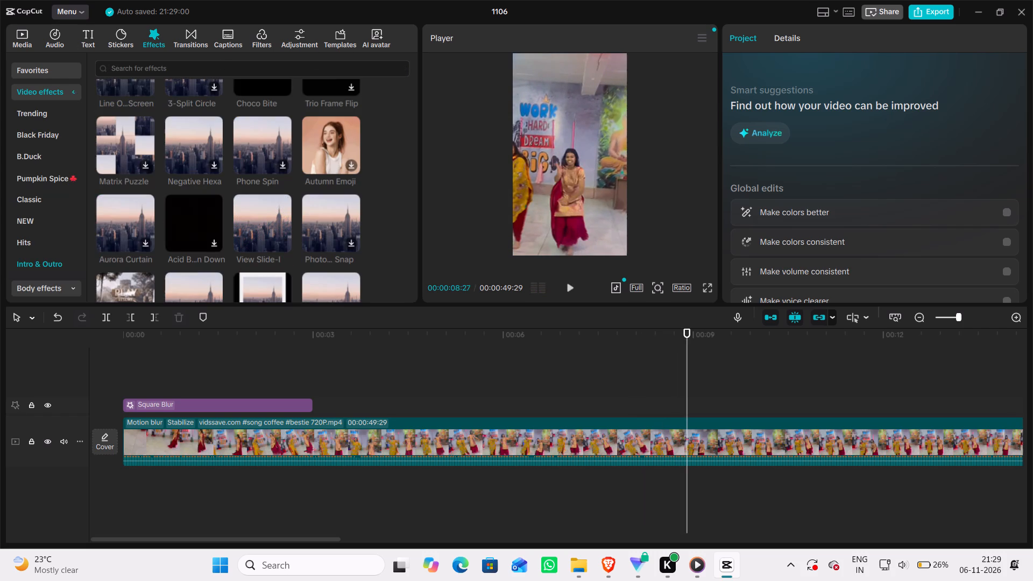
pyautogui.scroll(3, 121, 165)
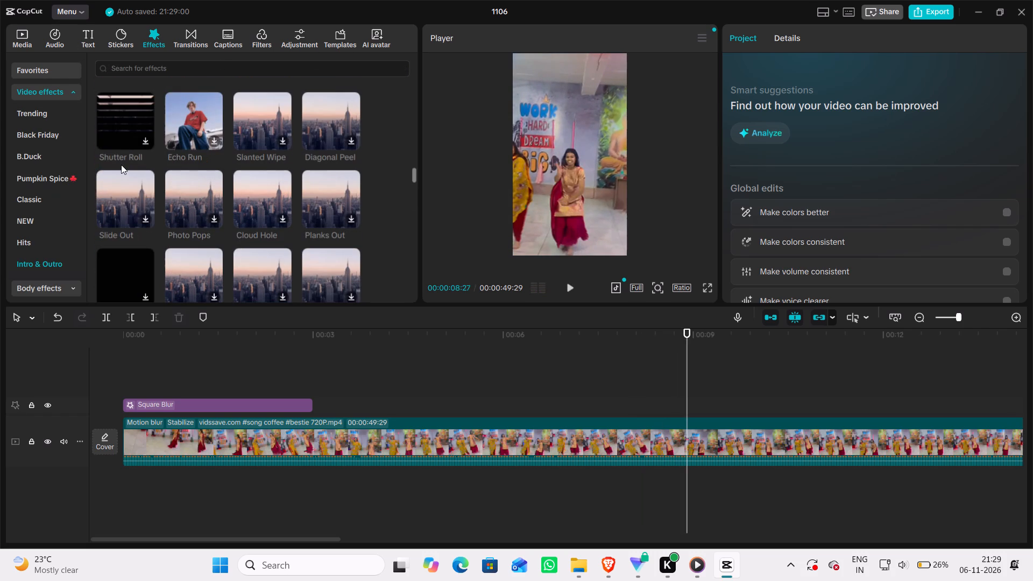
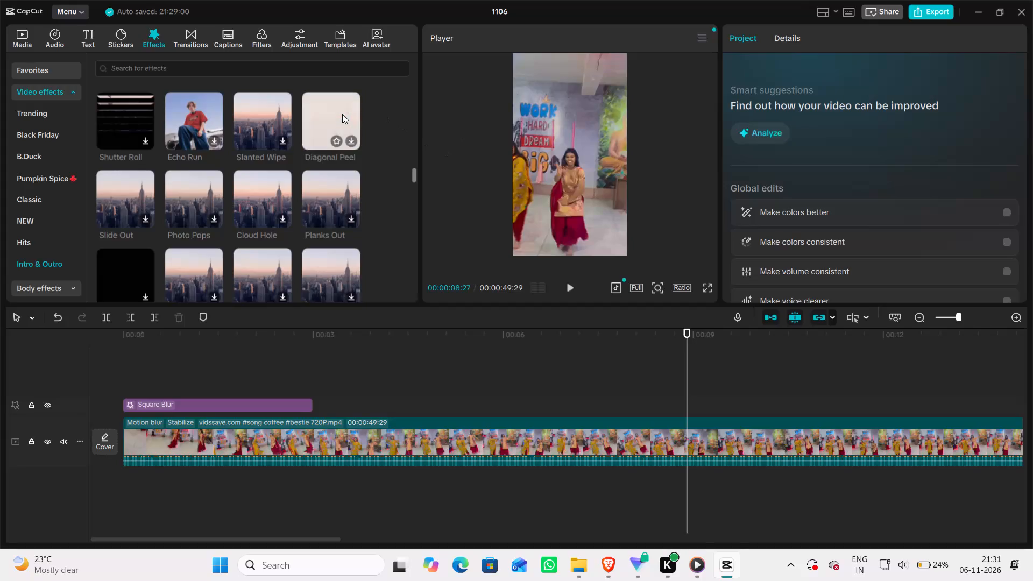
# Browse the Trending video effects, and check the B.Duck and Classic categories for another effect for the dance clip.
pyautogui.click(66, 118)
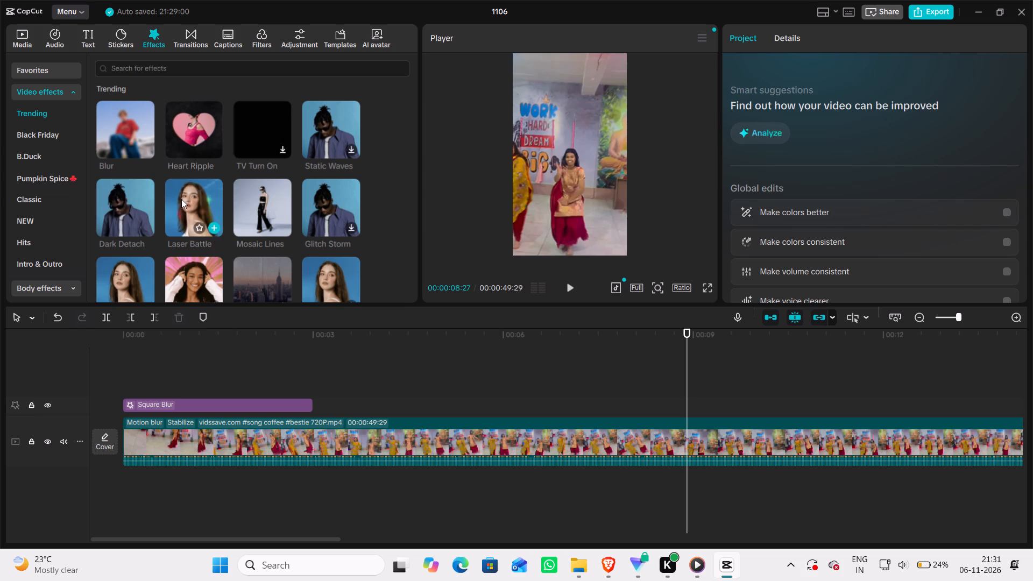
pyautogui.scroll(-2, 275, 192)
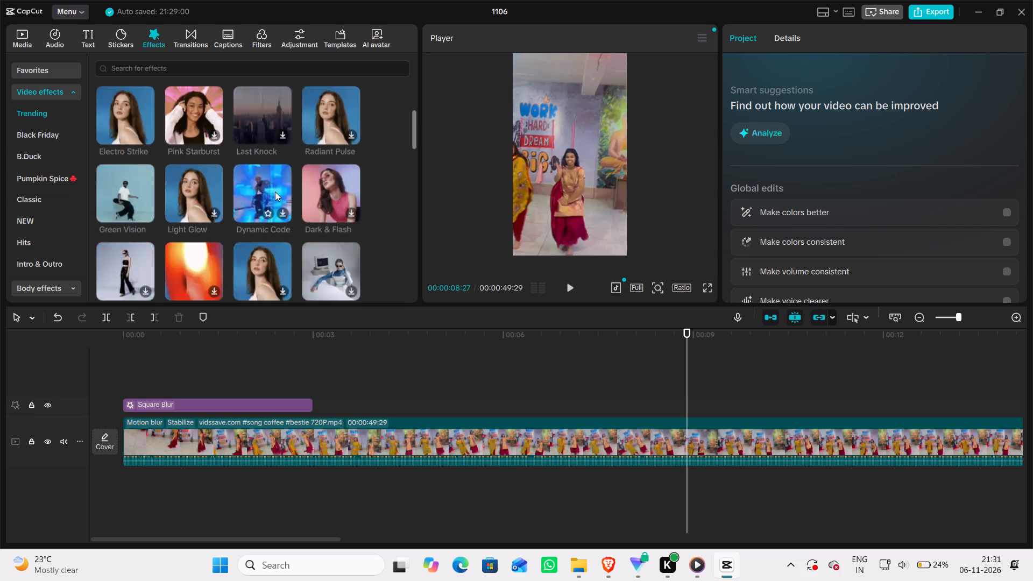
pyautogui.scroll(-2, 275, 192)
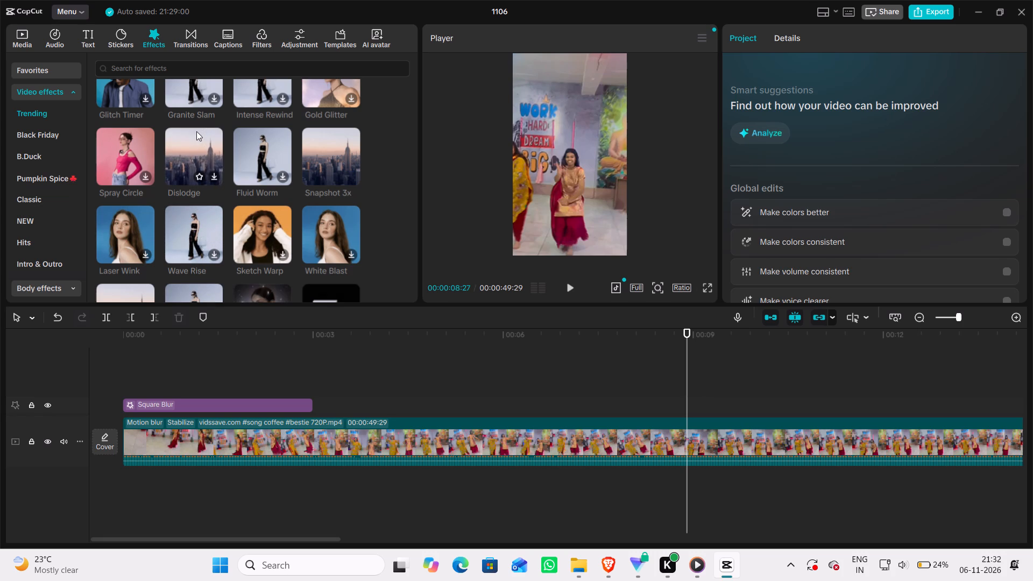
pyautogui.scroll(-1, 196, 131)
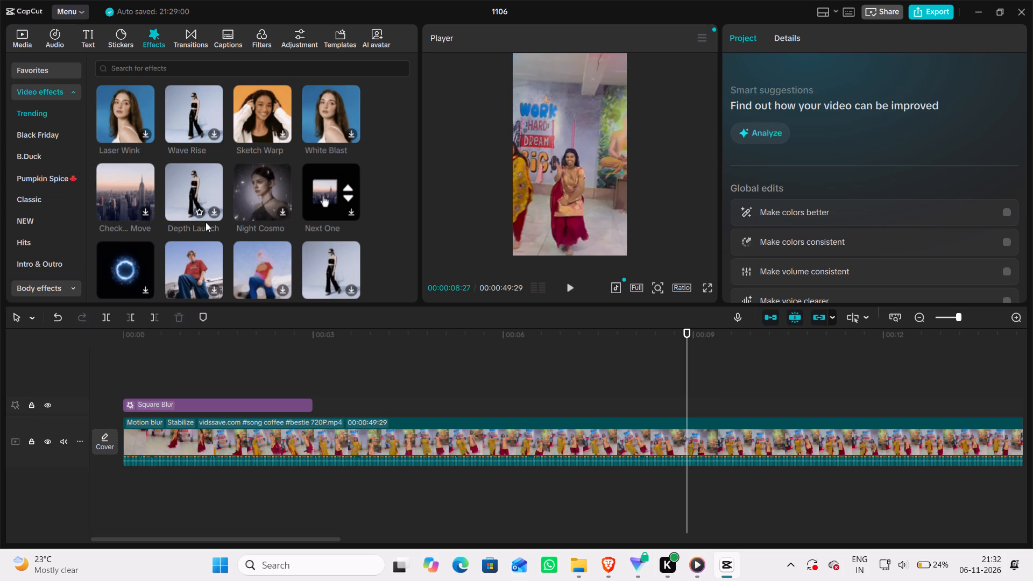
pyautogui.scroll(-1, 213, 225)
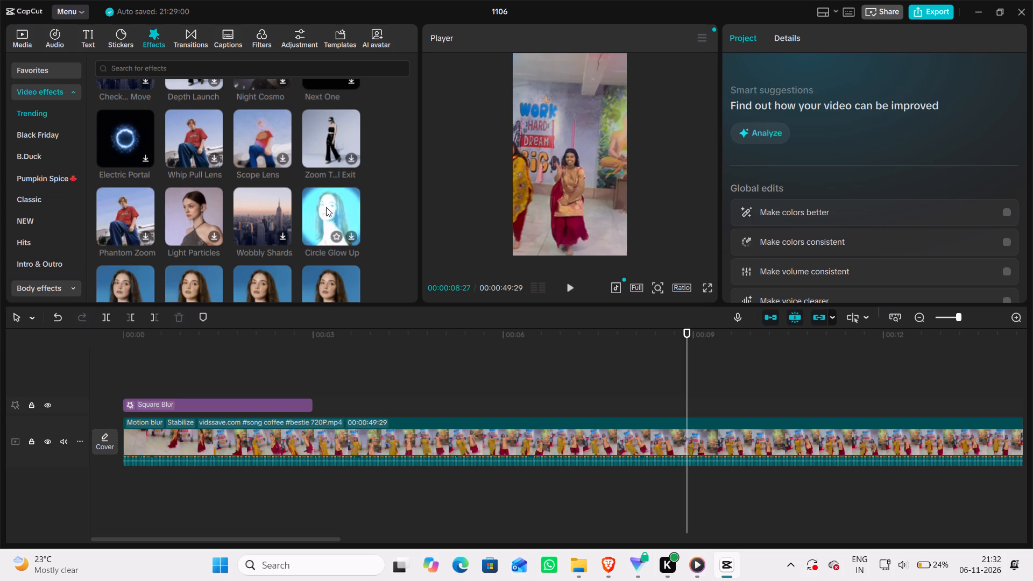
pyautogui.scroll(-1, 326, 207)
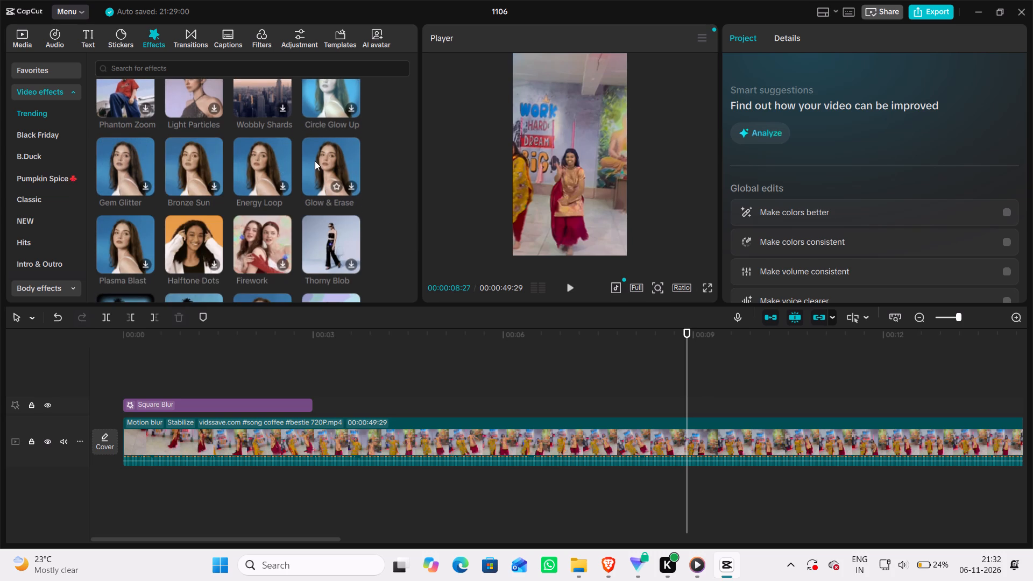
pyautogui.scroll(-1, 315, 161)
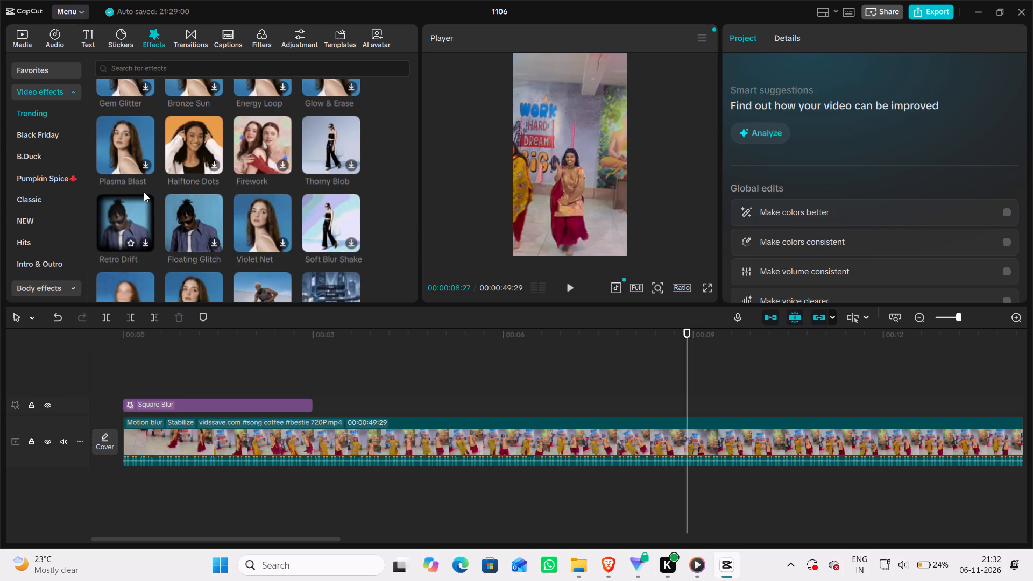
pyautogui.scroll(-1, 143, 203)
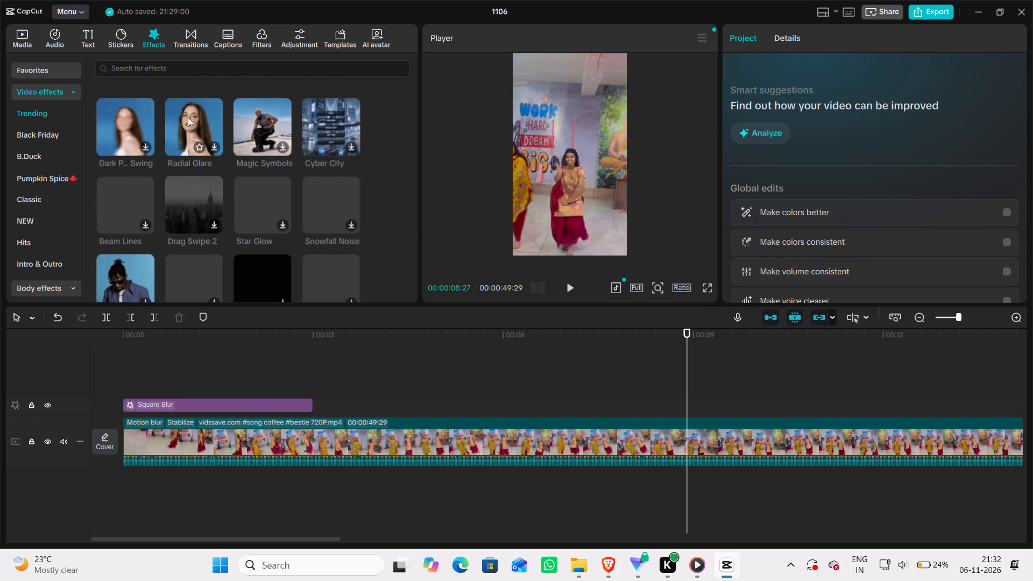
pyautogui.click(55, 154)
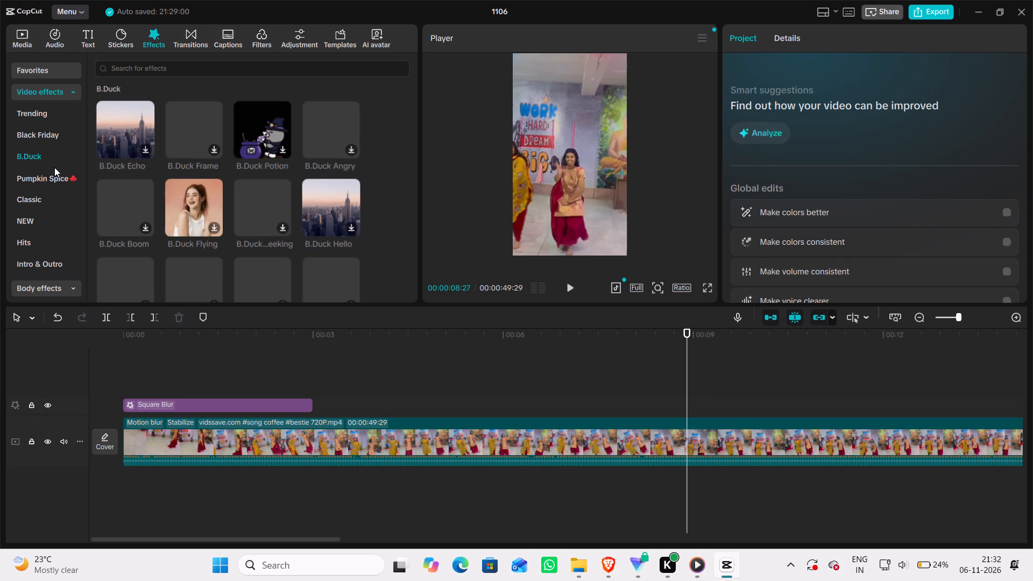
pyautogui.click(51, 202)
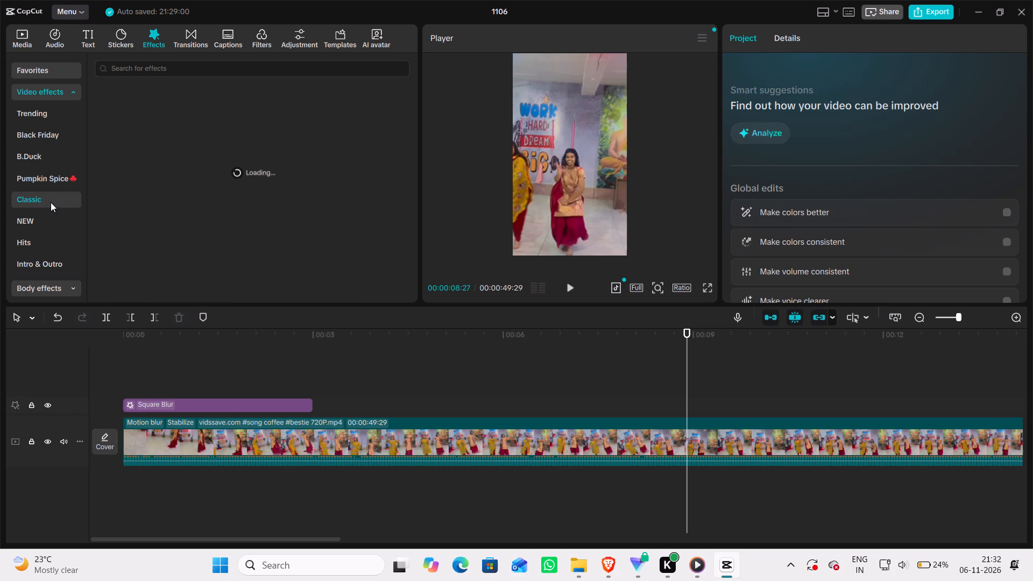
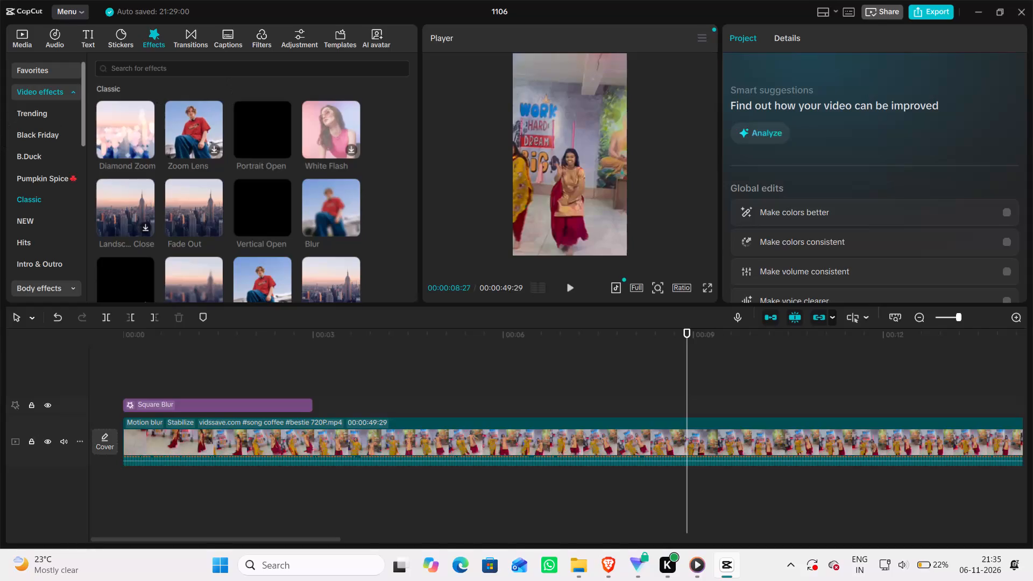
# Search the effects for "Light up zoom" and add the Light-up Zoom video effect above the dance clip at 00:00:08:27.
pyautogui.click(226, 70)
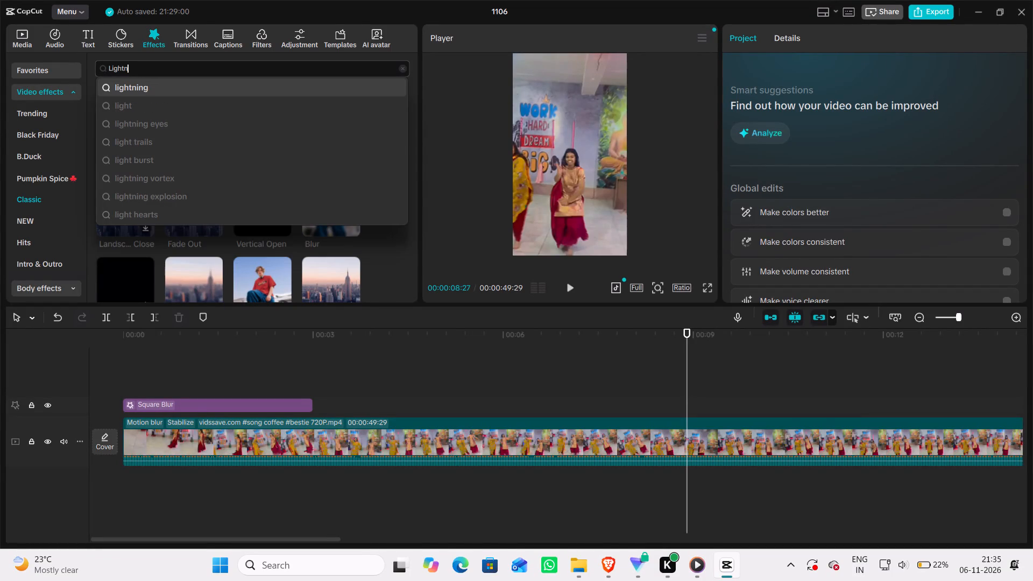
pyautogui.press('=')
pyautogui.press('BackSpace')
pyautogui.press('BackSpace')
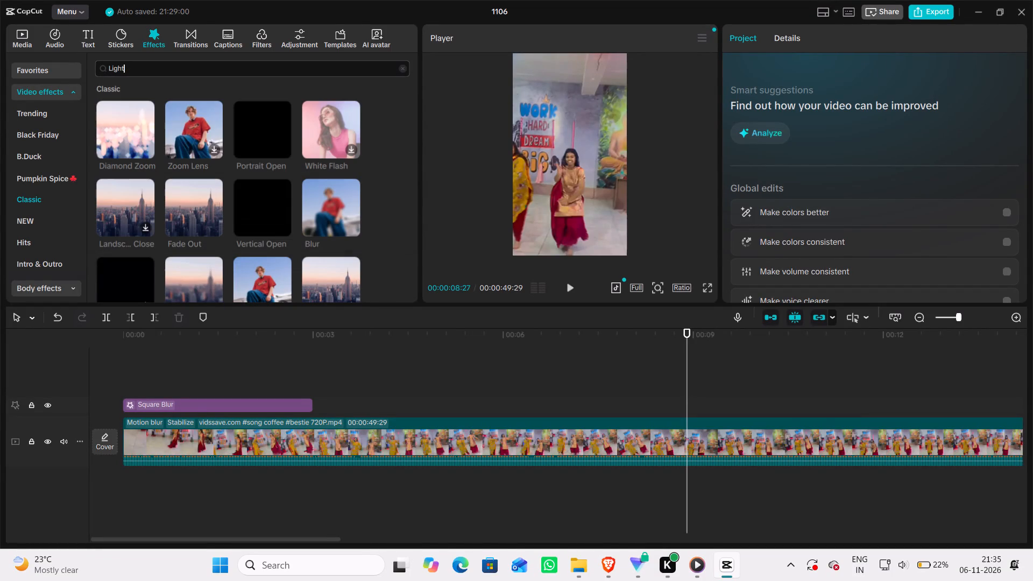
pyautogui.press('space')
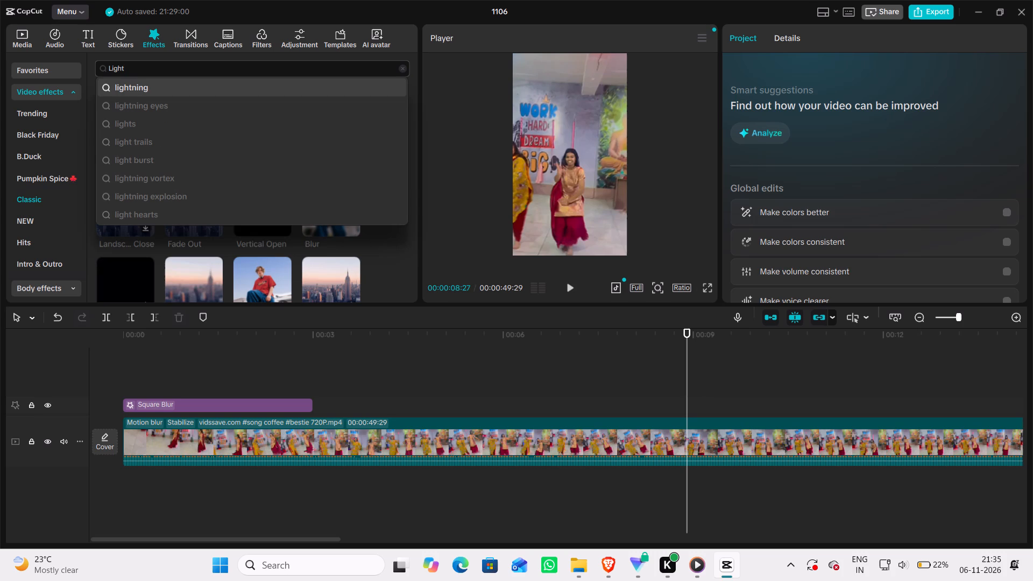
pyautogui.press('u')
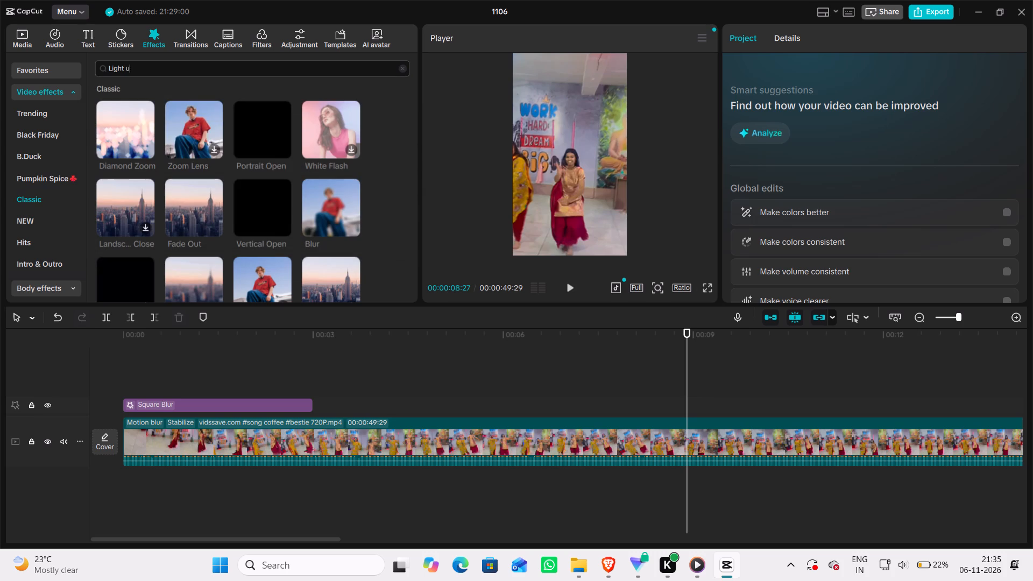
pyautogui.press('p')
pyautogui.press('space')
pyautogui.write('zoom')
pyautogui.press('Return')
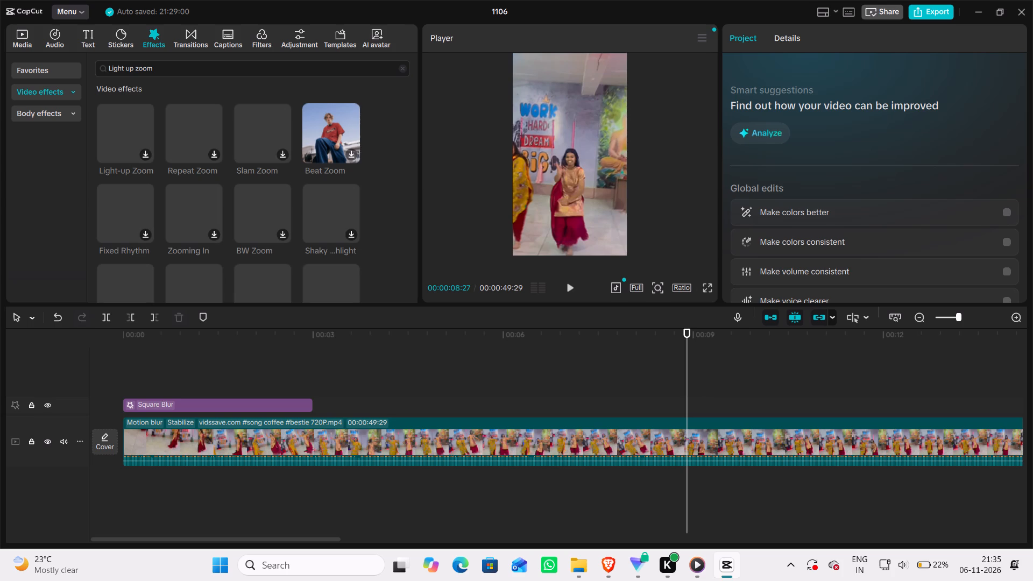
pyautogui.click(145, 127)
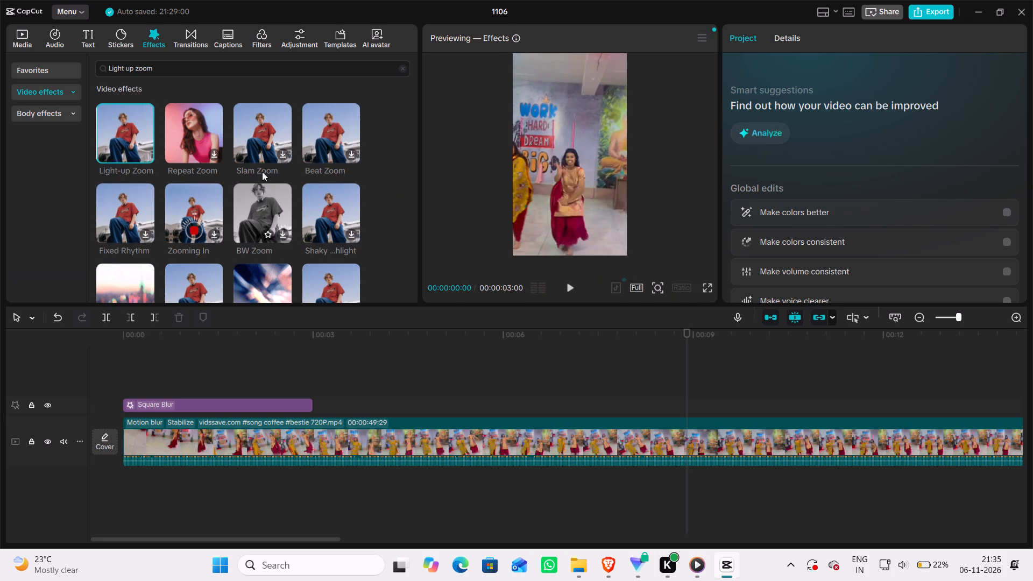
pyautogui.click(144, 147)
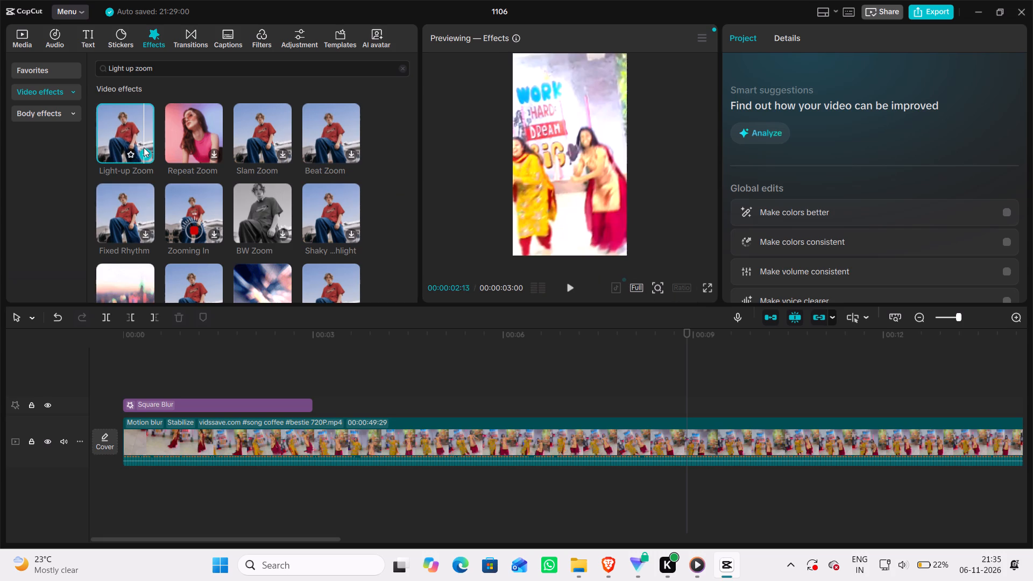
pyautogui.click(143, 155)
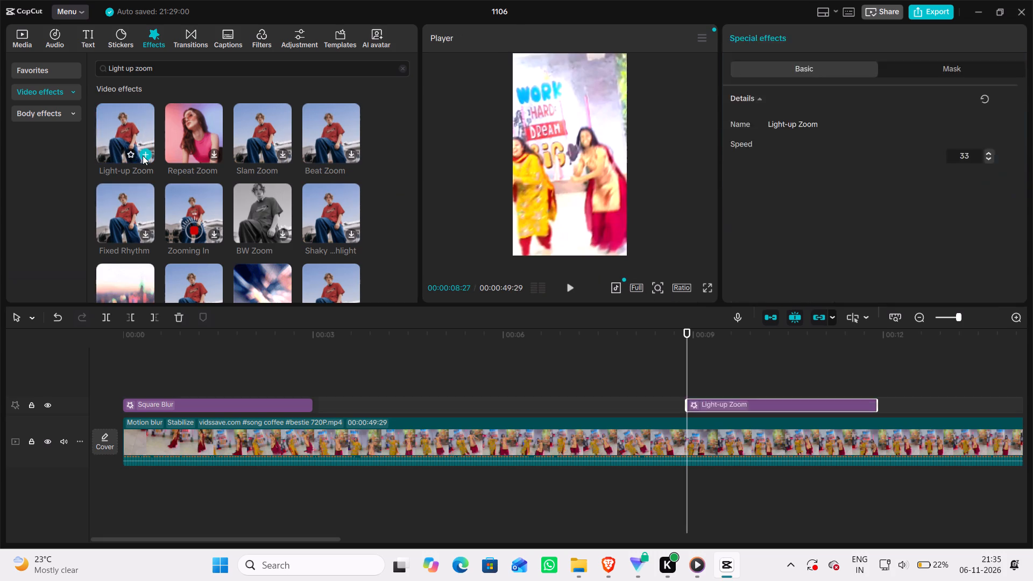
# Play the video full screen from about 00:00:06:18 to check the Light-up Zoom effect.
pyautogui.click(540, 362)
pyautogui.click(708, 282)
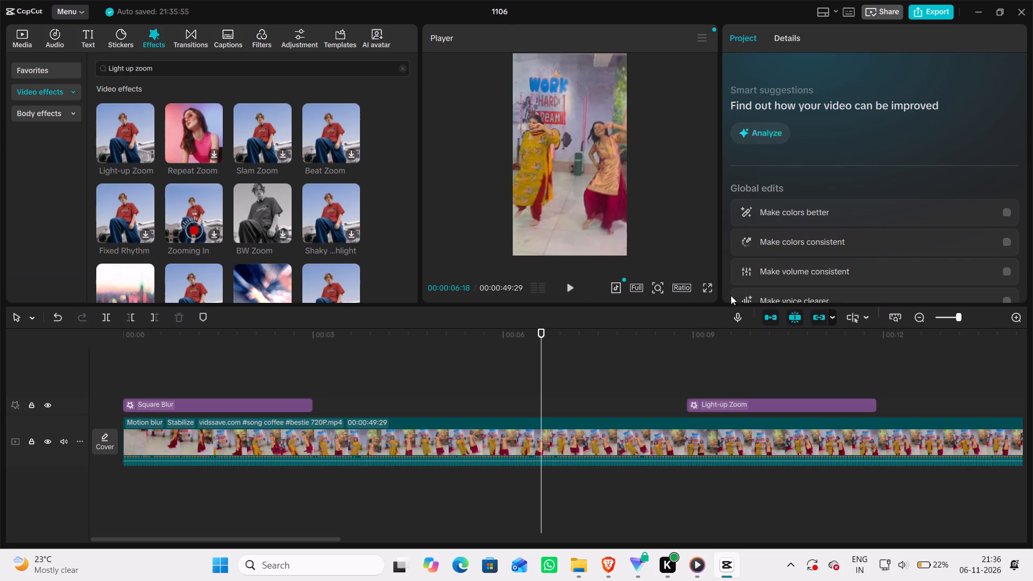
pyautogui.click(704, 288)
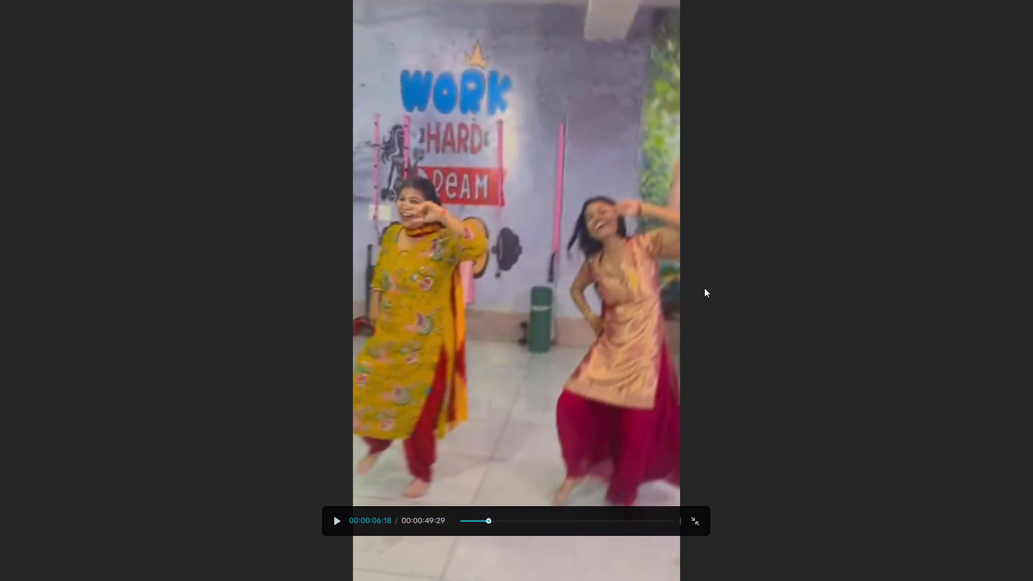
pyautogui.press('space')
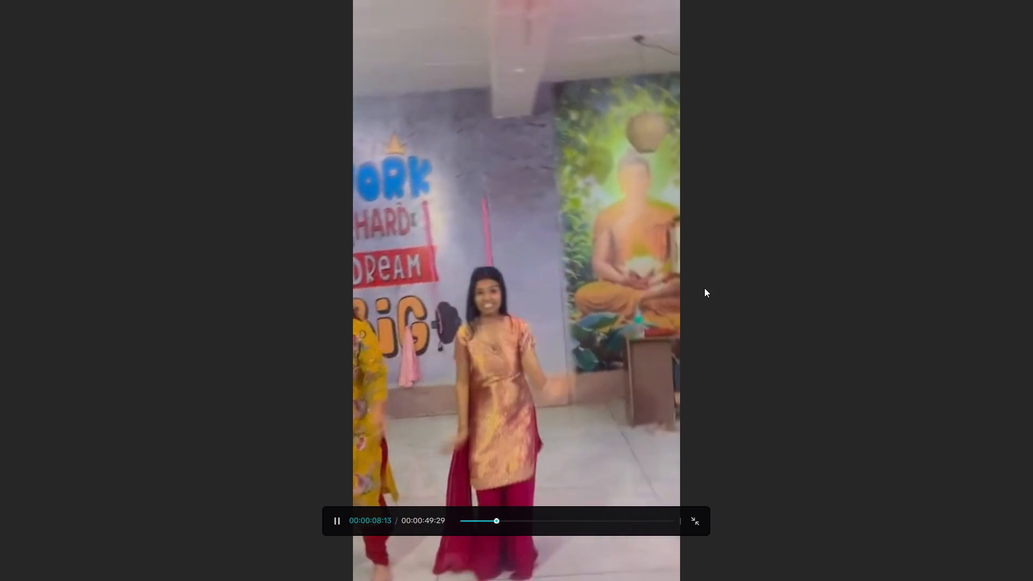
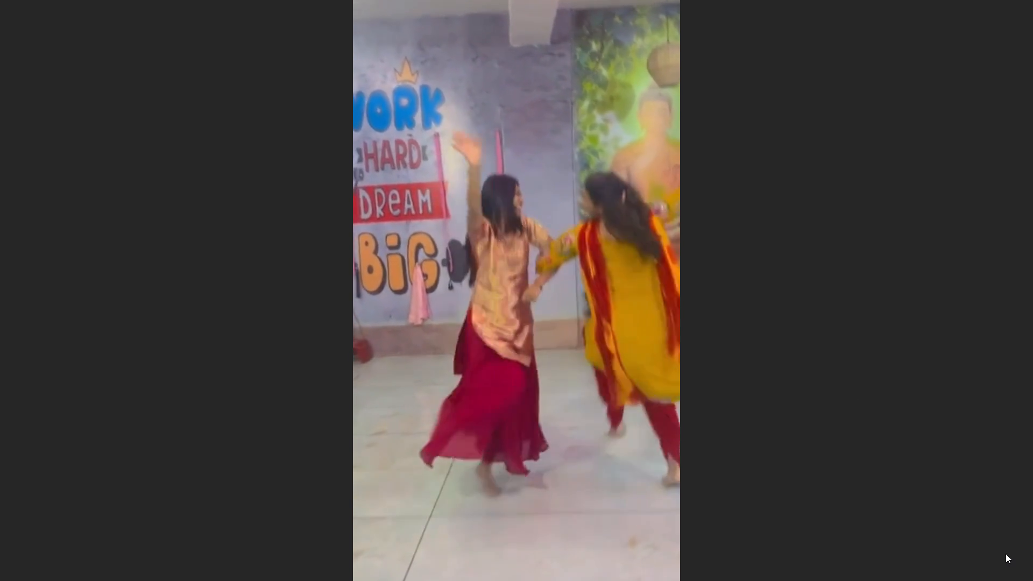
# Review more of the dance video in full-screen playback, leave full screen and pause at about 00:00:31:00.
pyautogui.click(1006, 554)
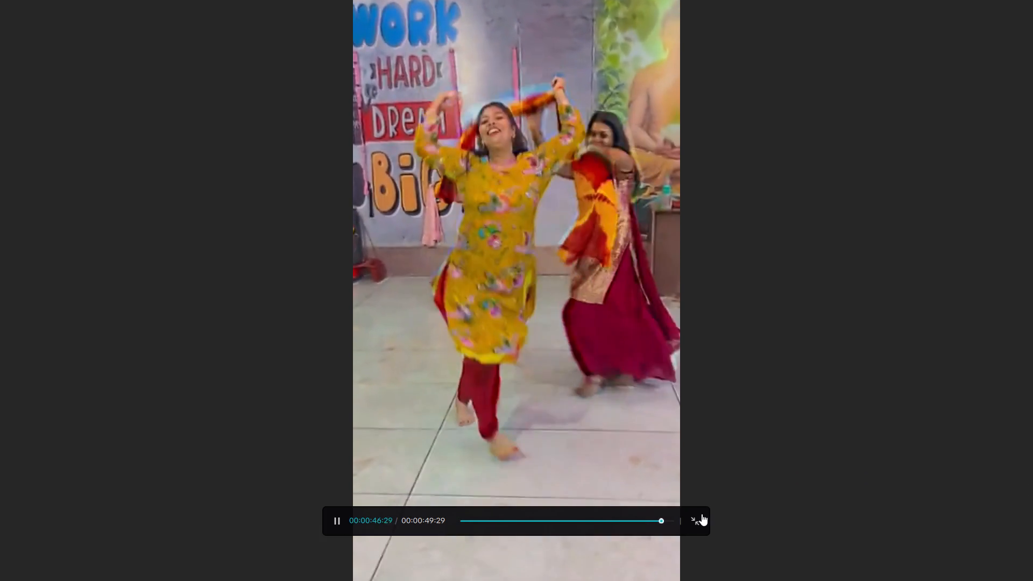
pyautogui.click(486, 518)
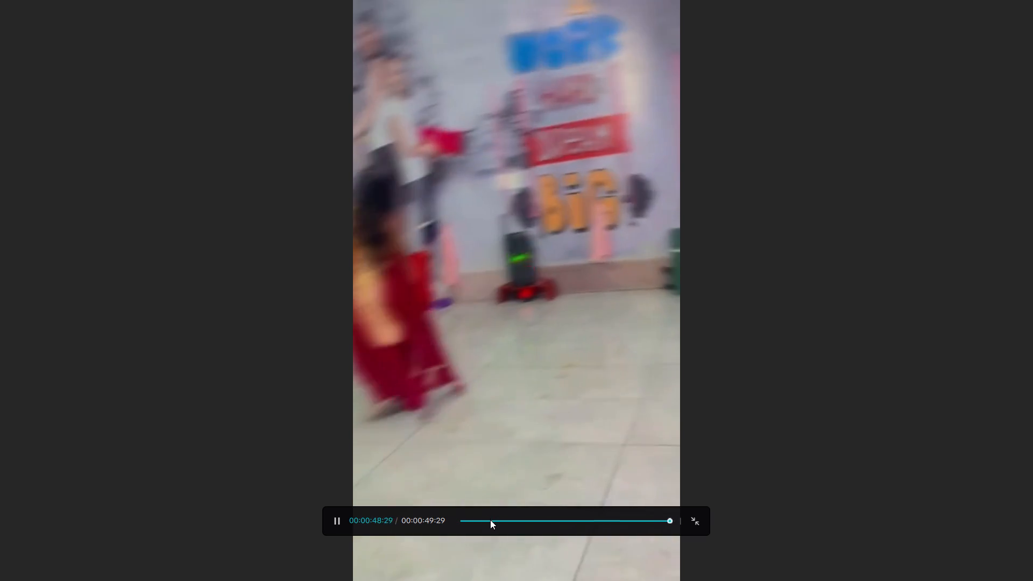
pyautogui.click(492, 520)
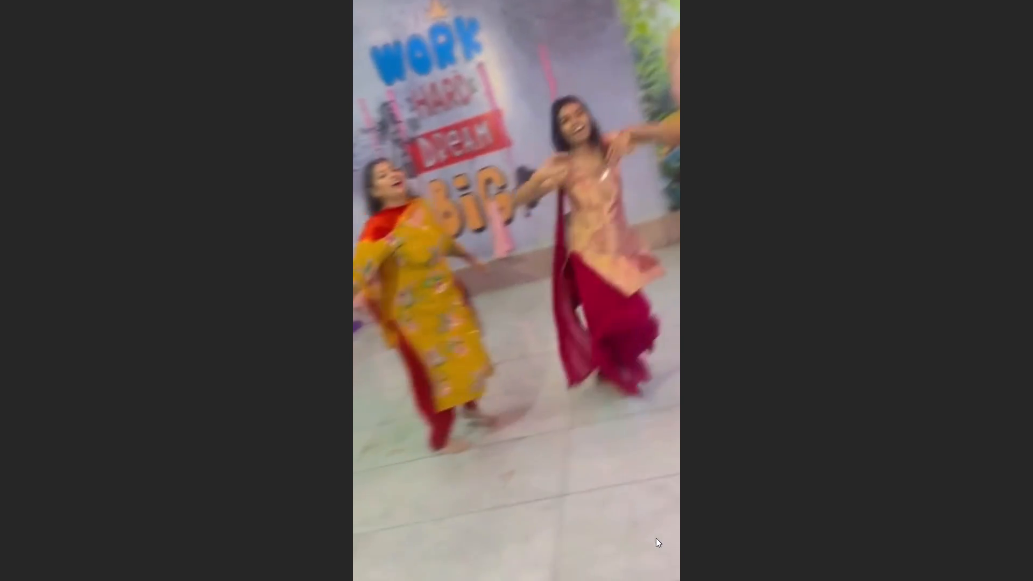
pyautogui.click(656, 538)
pyautogui.click(699, 522)
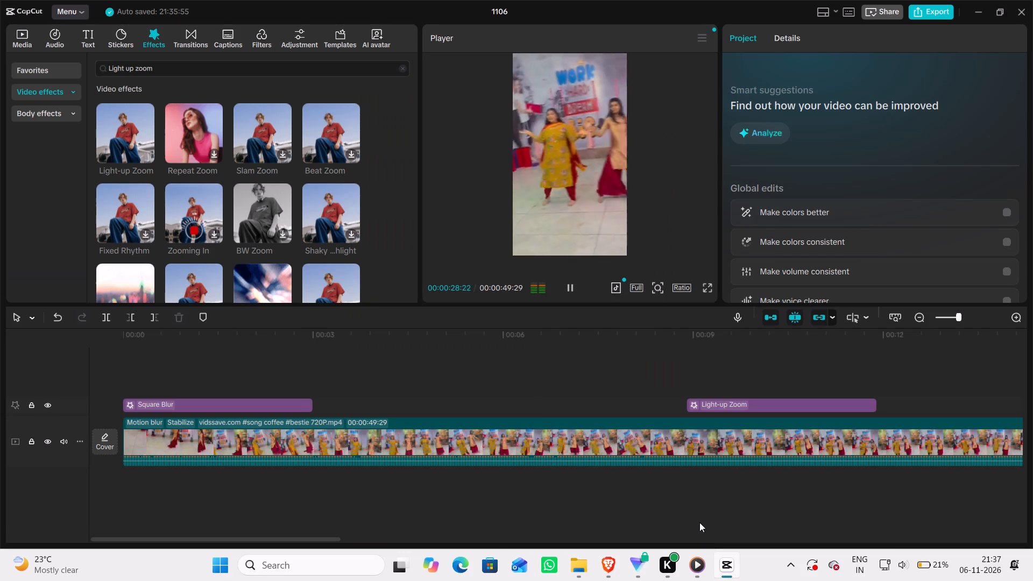
pyautogui.click(565, 287)
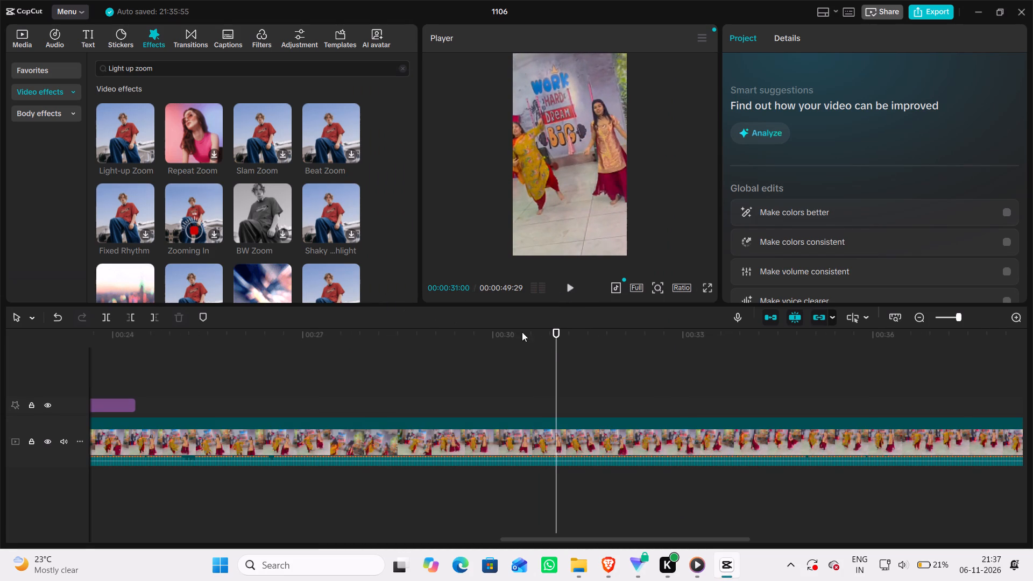
# Return the playhead to 00:00:00:00 and search the video effects for "open".
pyautogui.click(124, 365)
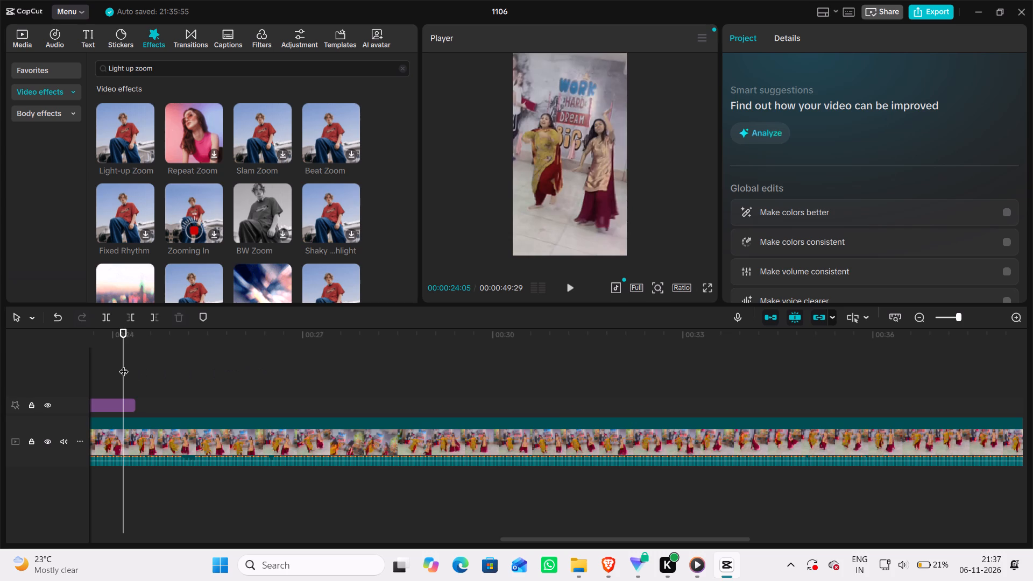
pyautogui.moveTo(124, 365); pyautogui.dragTo(104, 353)
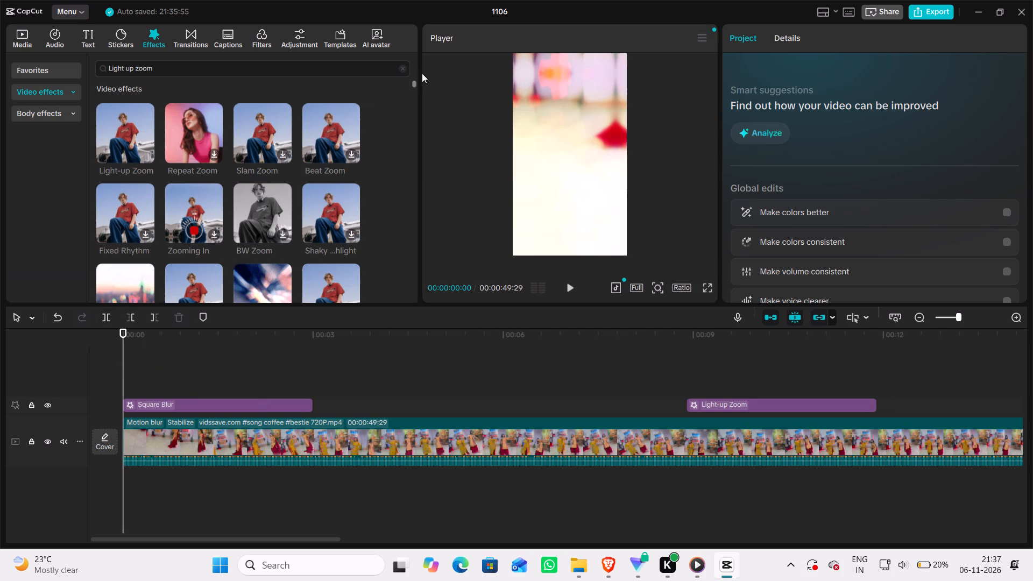
pyautogui.click(401, 73)
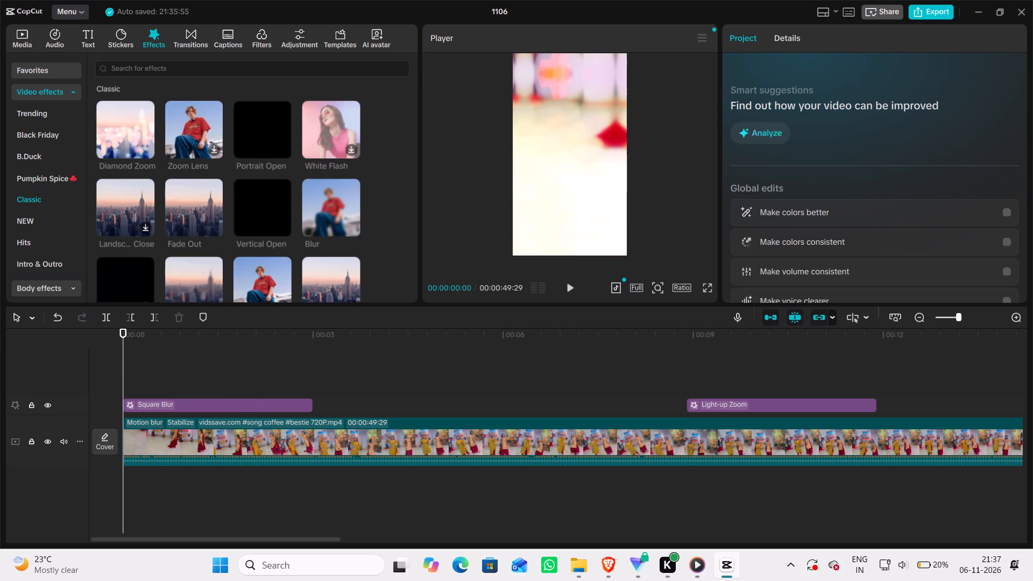
pyautogui.click(401, 65)
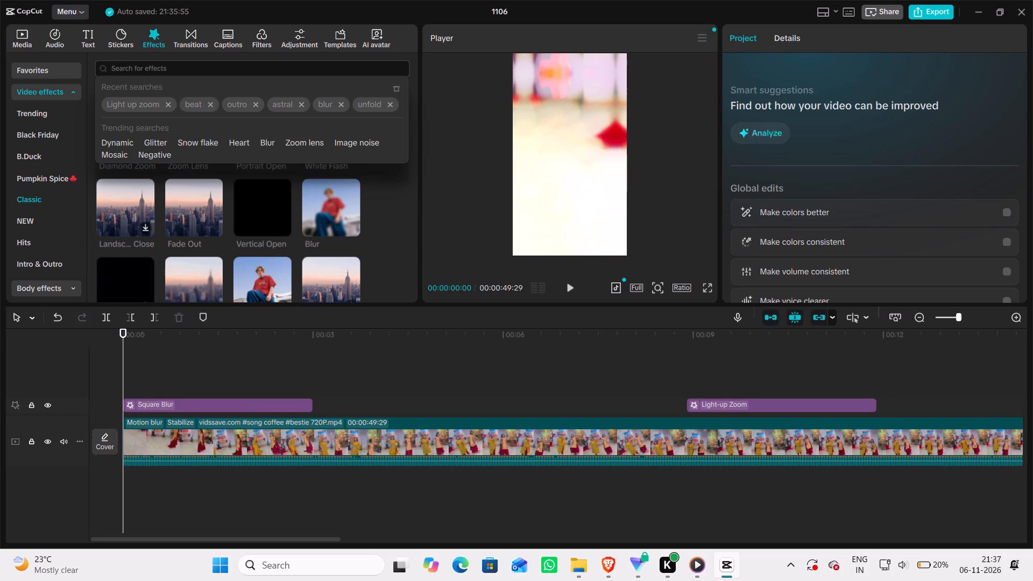
pyautogui.write('opem')
pyautogui.press('BackSpace')
pyautogui.press('Return')
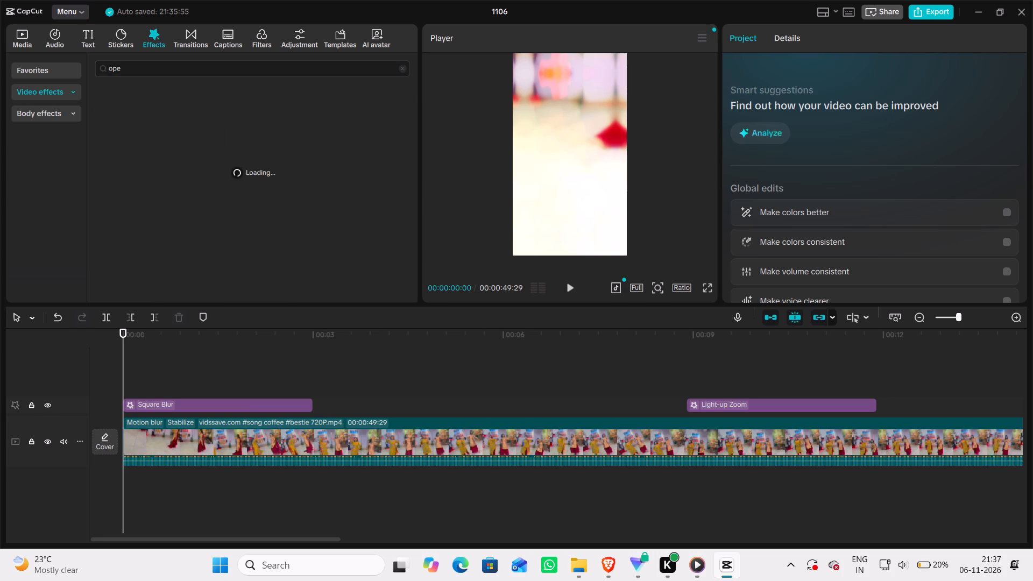
pyautogui.press('n')
pyautogui.click(352, 67)
pyautogui.press('n')
pyautogui.press('Return')
pyautogui.click(231, 62)
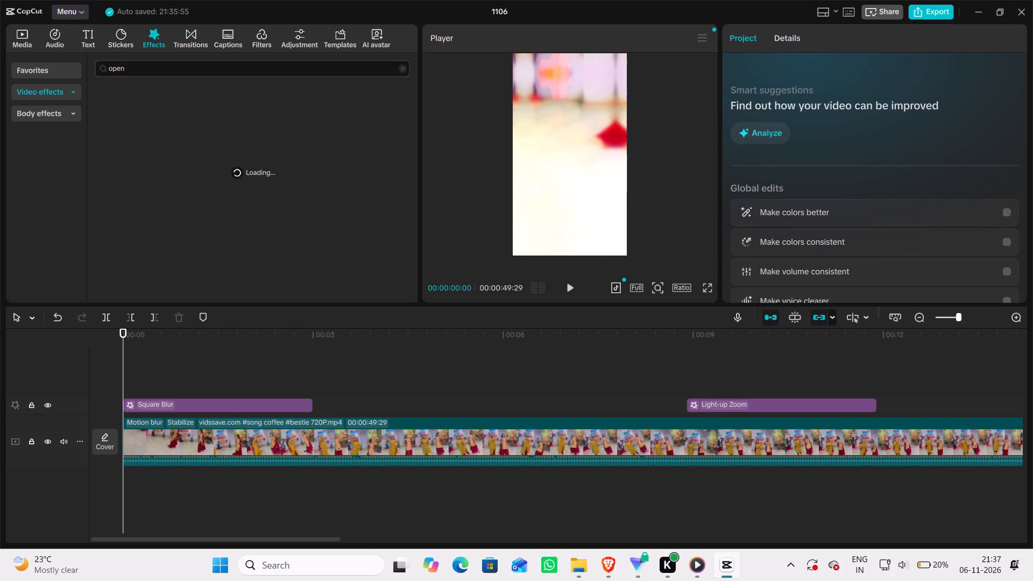
pyautogui.click(224, 66)
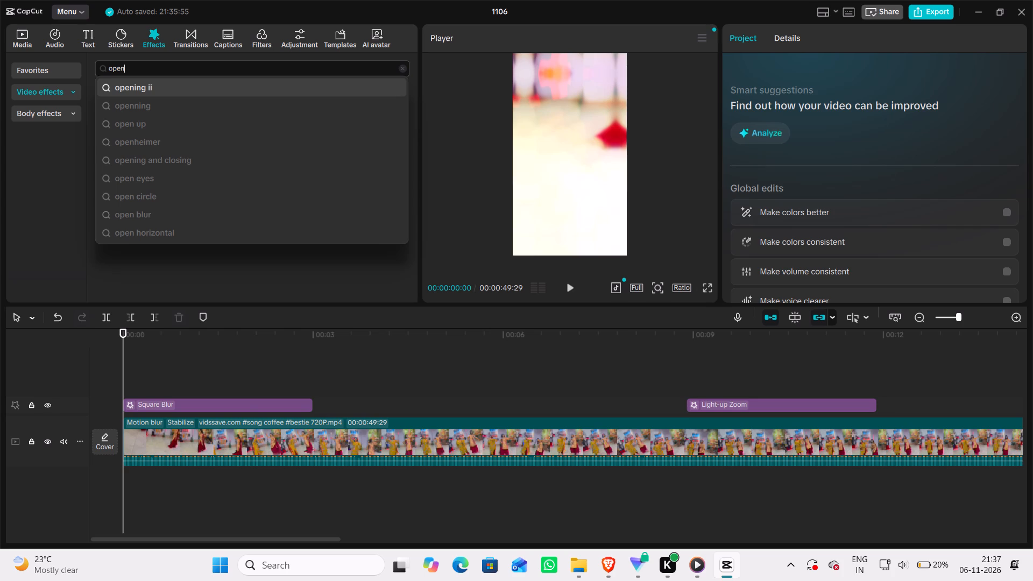
pyautogui.press('Return')
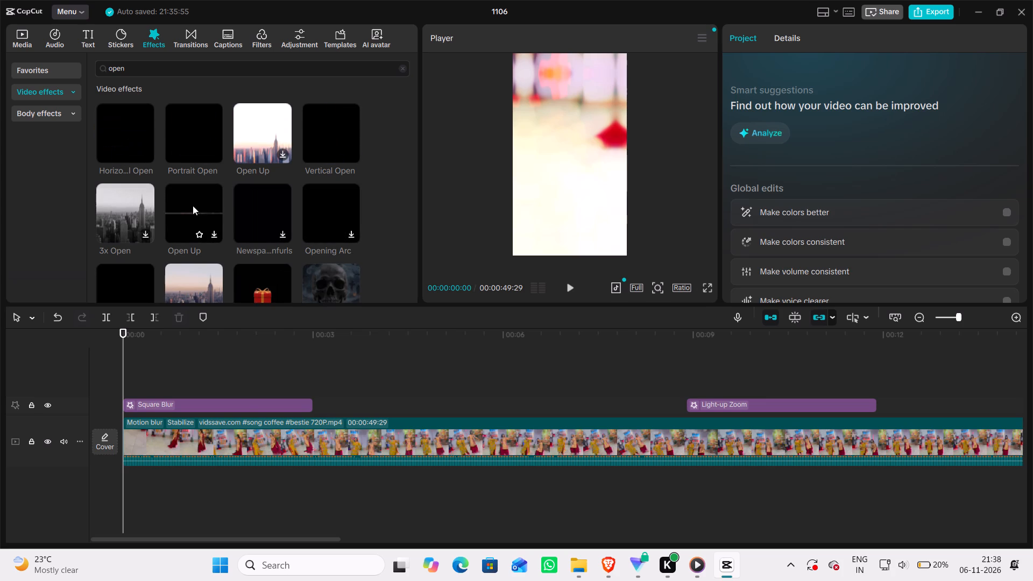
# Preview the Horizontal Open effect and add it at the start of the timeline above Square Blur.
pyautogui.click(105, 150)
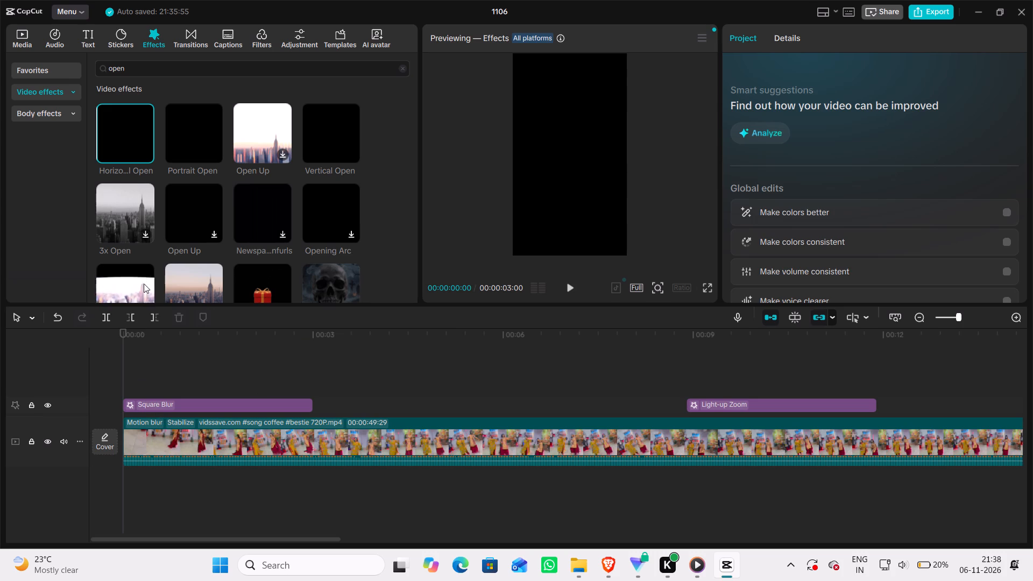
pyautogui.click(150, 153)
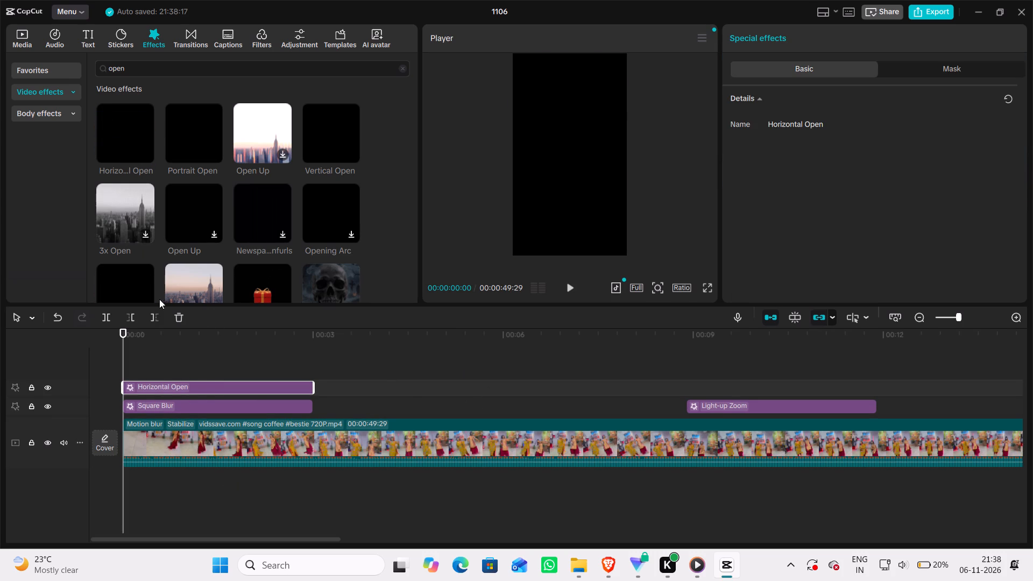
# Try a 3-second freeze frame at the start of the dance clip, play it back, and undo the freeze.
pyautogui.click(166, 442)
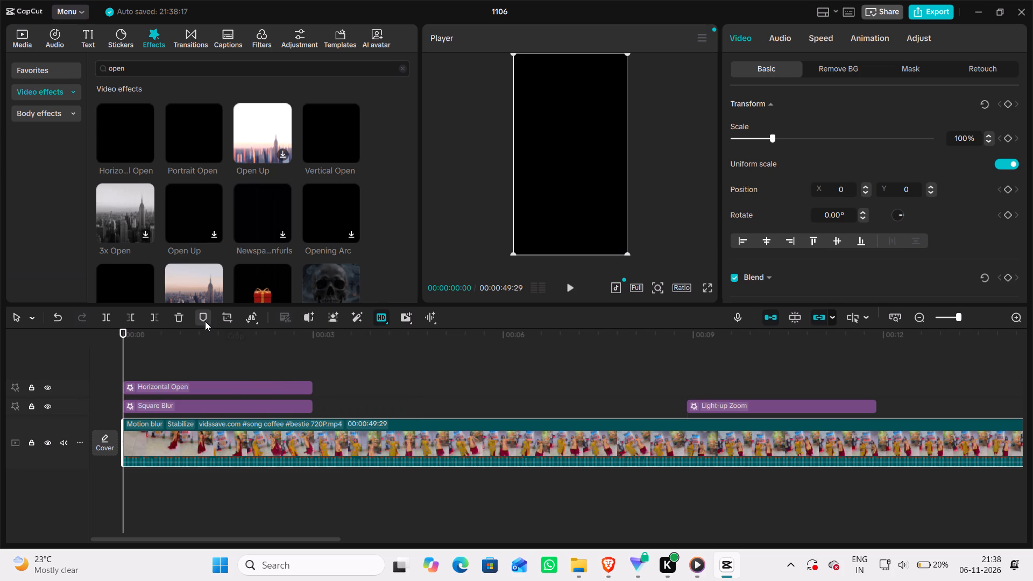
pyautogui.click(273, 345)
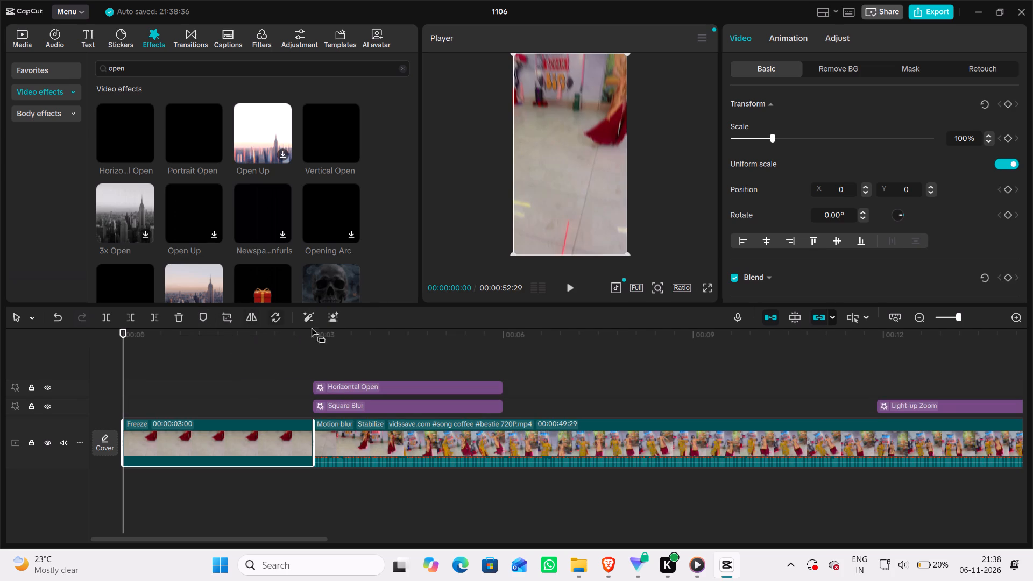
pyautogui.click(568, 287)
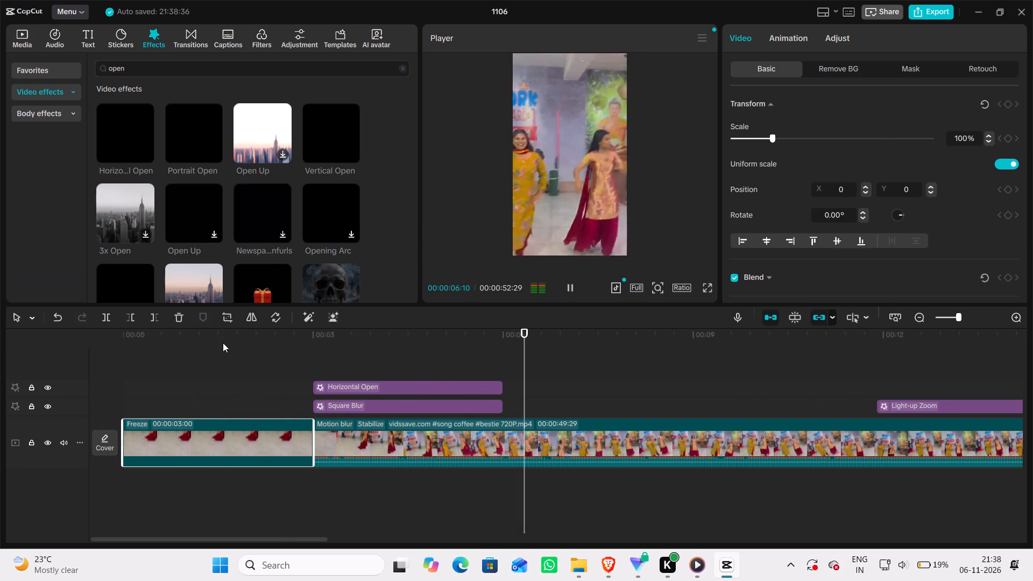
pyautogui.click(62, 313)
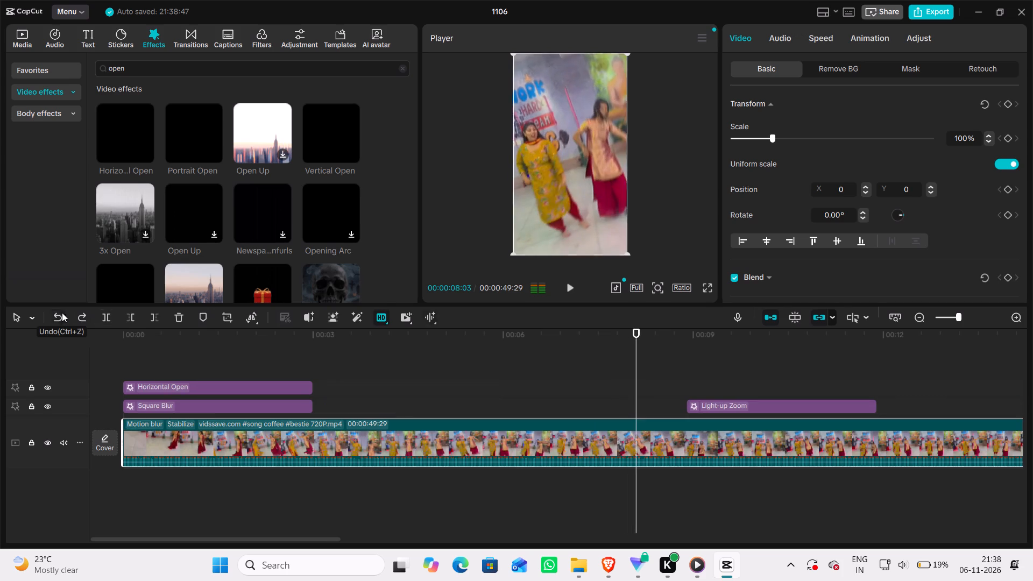
# Preview the Vertical Open effect and add it at 00:00:00:00 above the other effects.
pyautogui.click(116, 368)
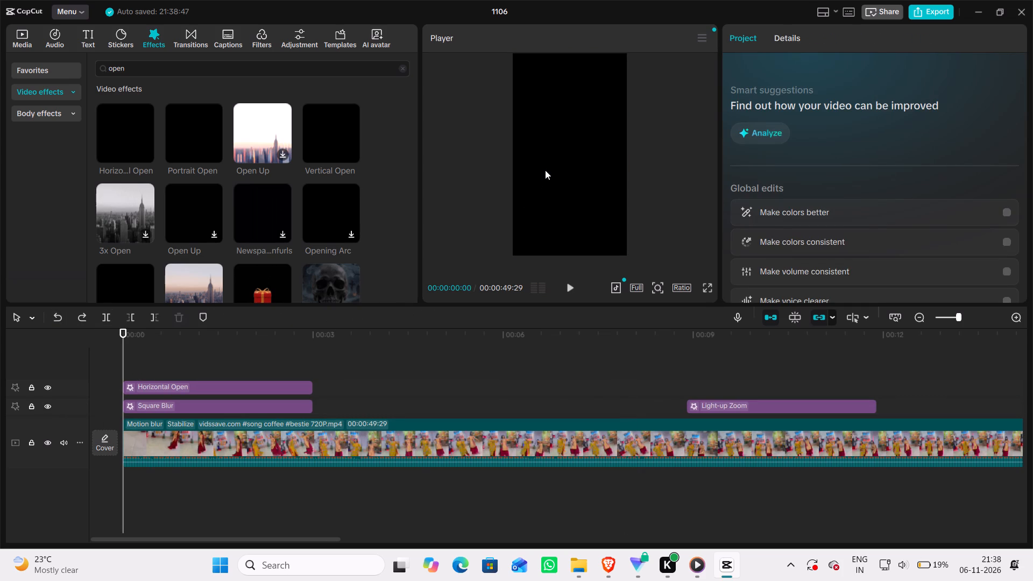
pyautogui.click(336, 123)
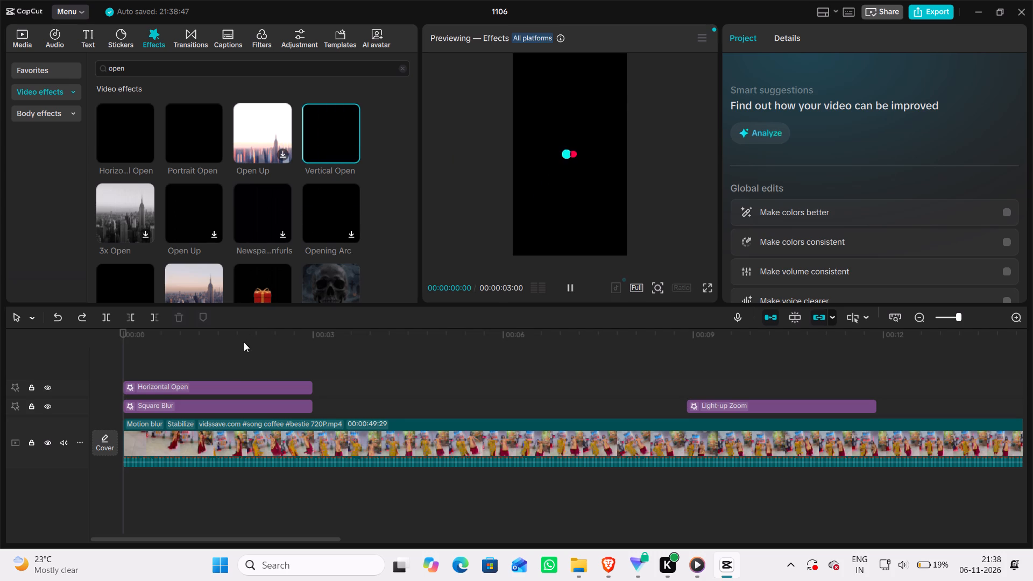
pyautogui.click(350, 151)
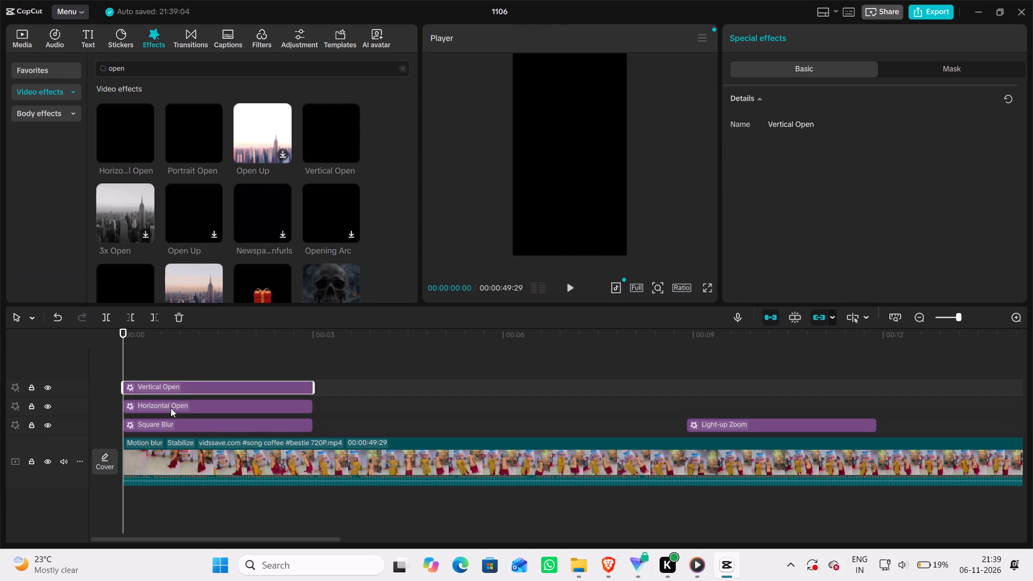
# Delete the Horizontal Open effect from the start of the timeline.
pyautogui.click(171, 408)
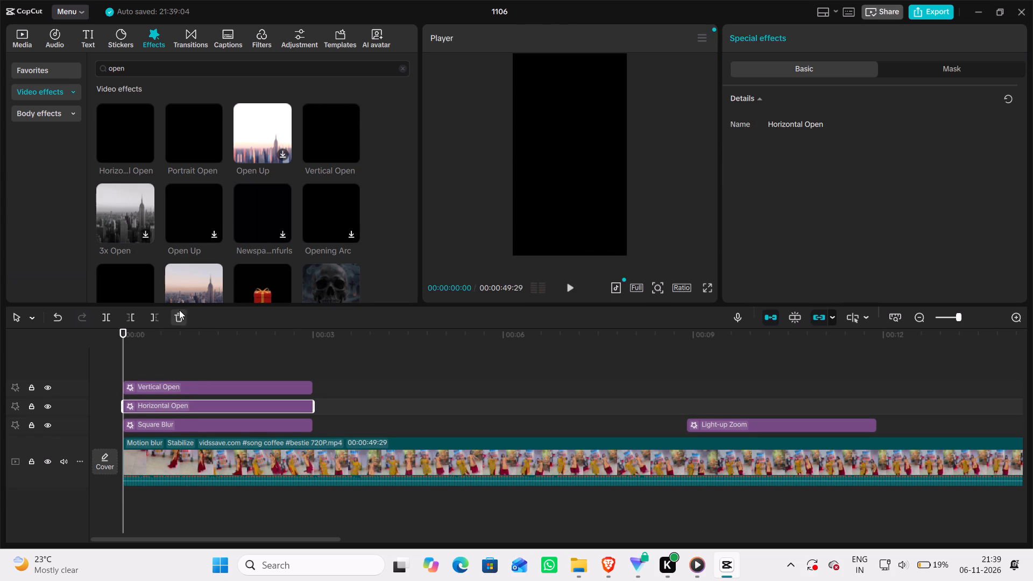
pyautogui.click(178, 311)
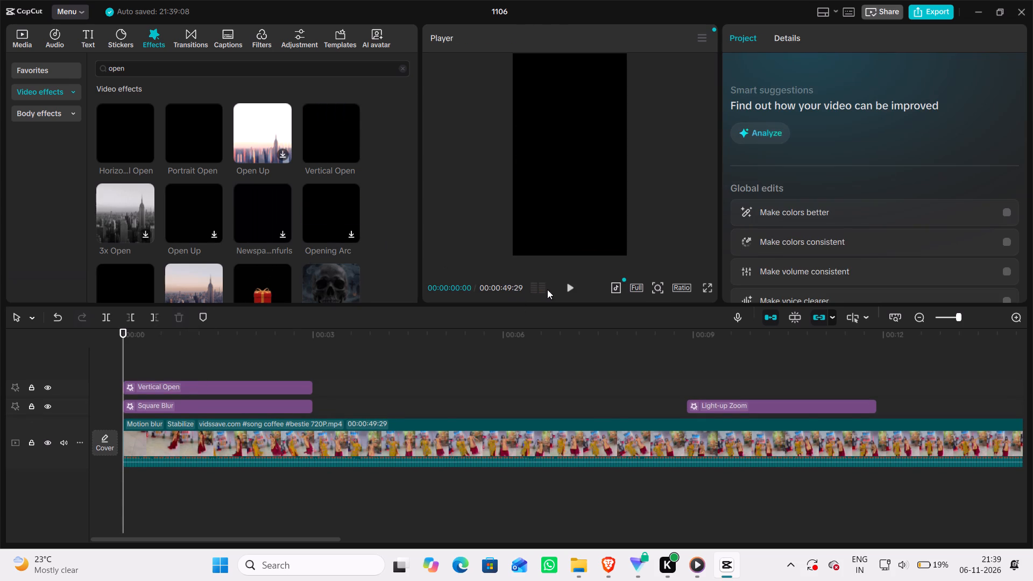
# Play the video from the start to check the Vertical Open effect and browse the other "open" effects.
pyautogui.click(568, 283)
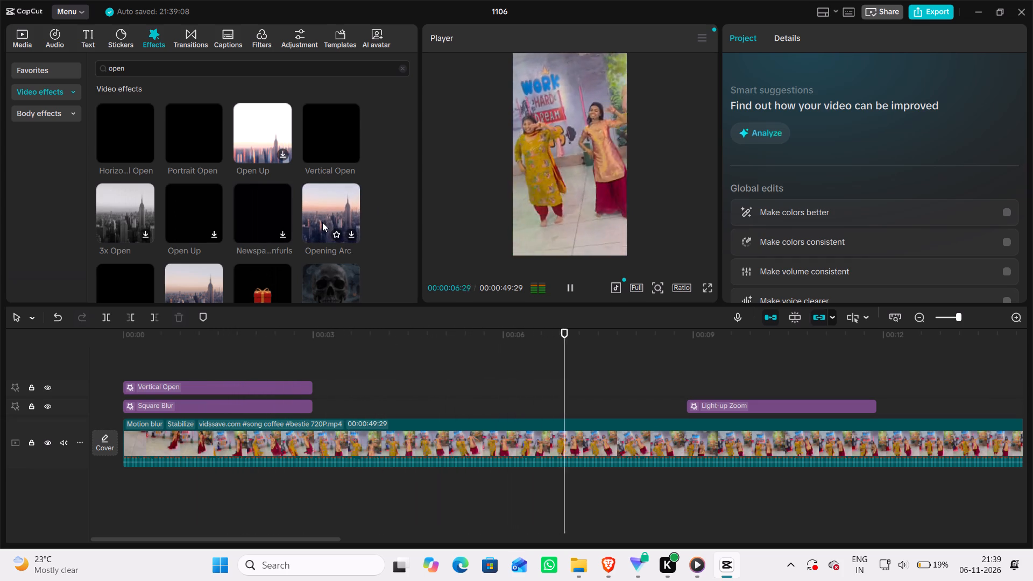
pyautogui.scroll(-1, 322, 222)
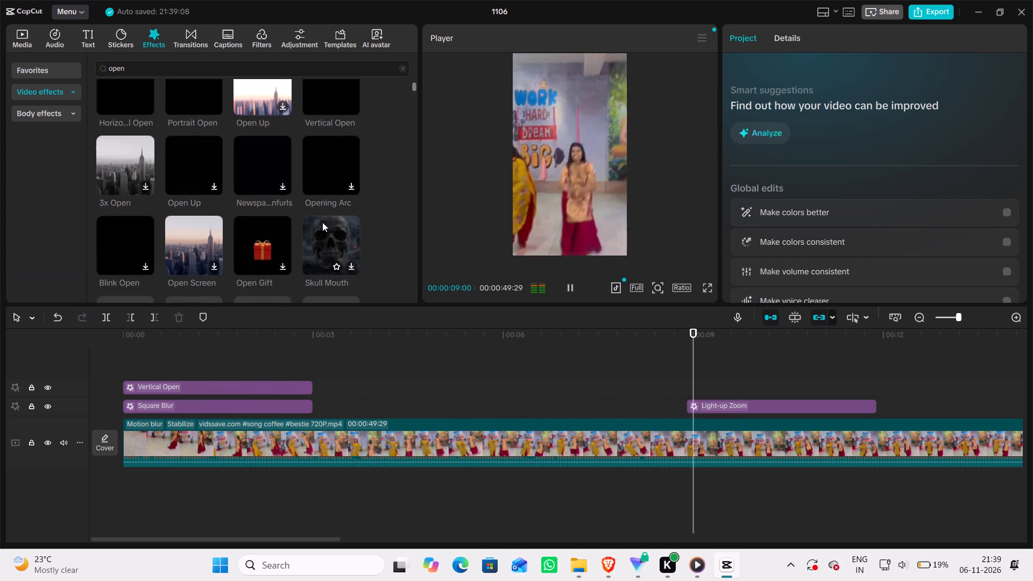
pyautogui.scroll(-1, 322, 174)
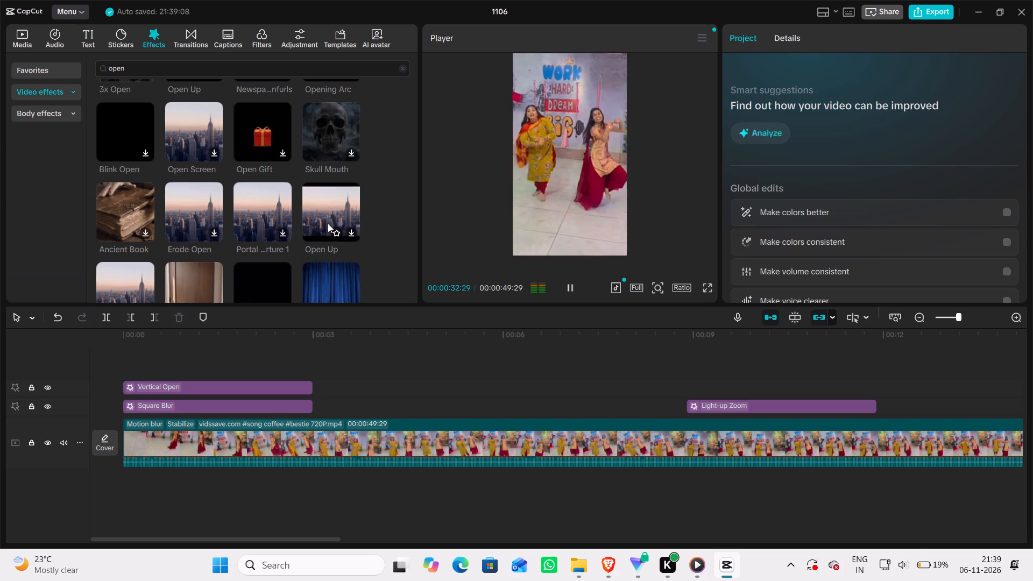
pyautogui.scroll(-1, 328, 223)
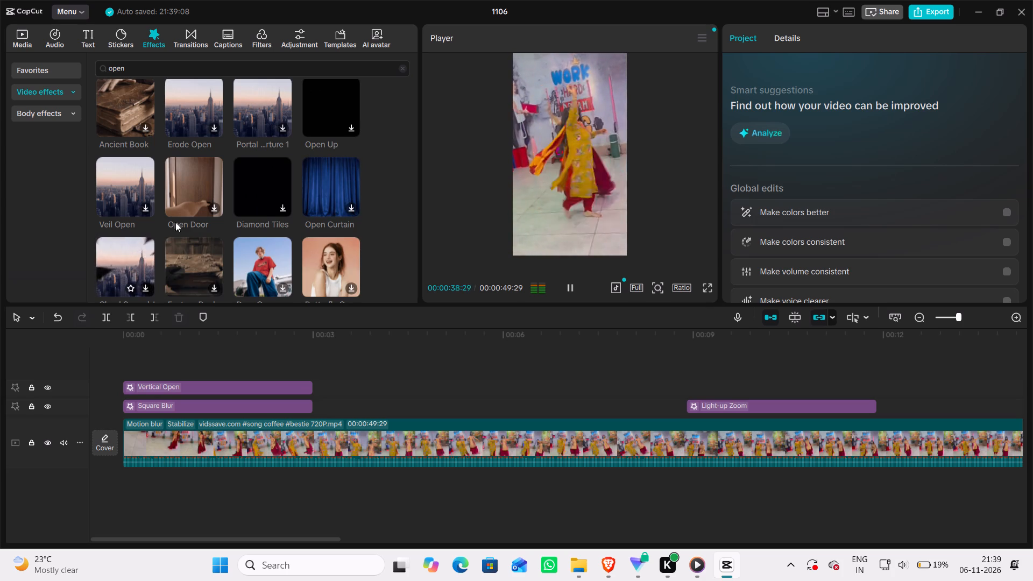
pyautogui.scroll(5, 272, 177)
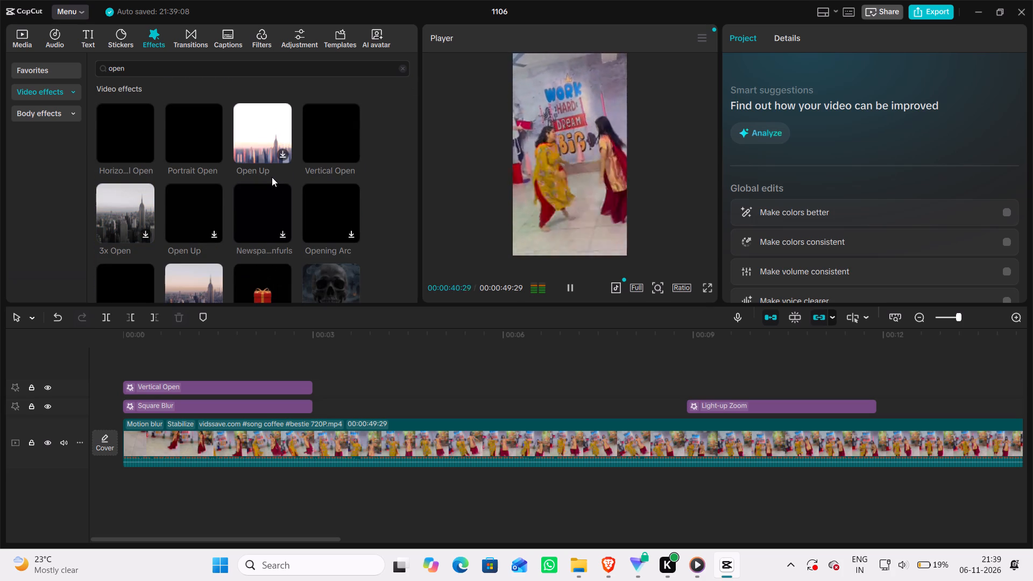
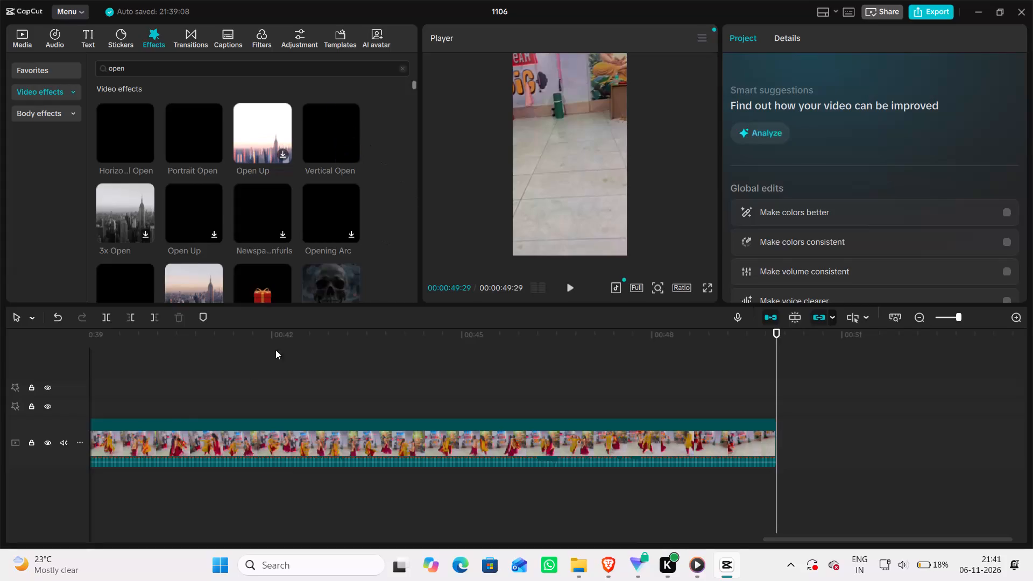
# Play the video from 00:00:00:00 to check the Vertical Open effect at the opening, and return to the start.
pyautogui.hscroll(9, 188, 372)
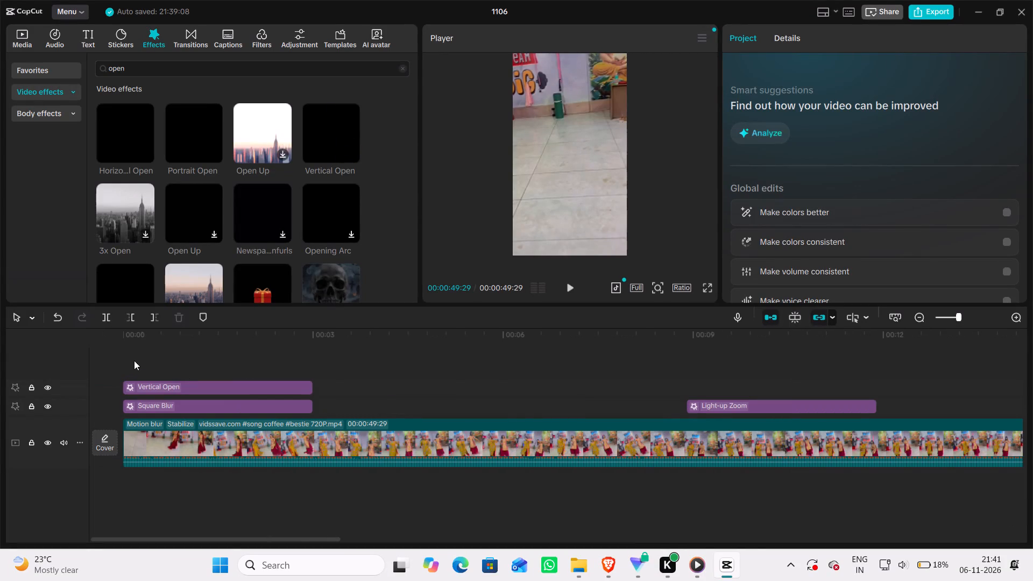
pyautogui.click(131, 359)
pyautogui.moveTo(131, 359); pyautogui.dragTo(118, 364)
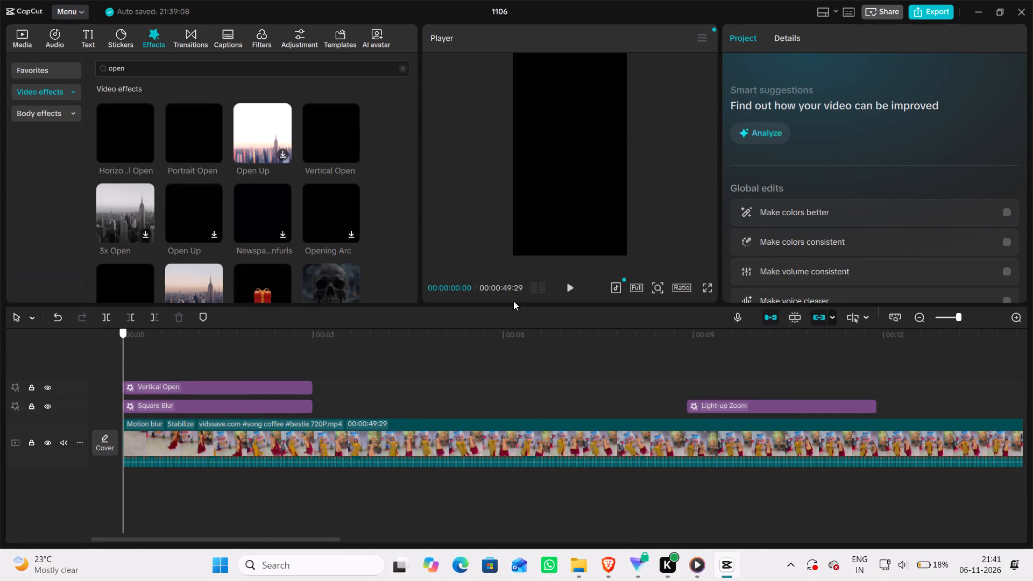
pyautogui.click(566, 289)
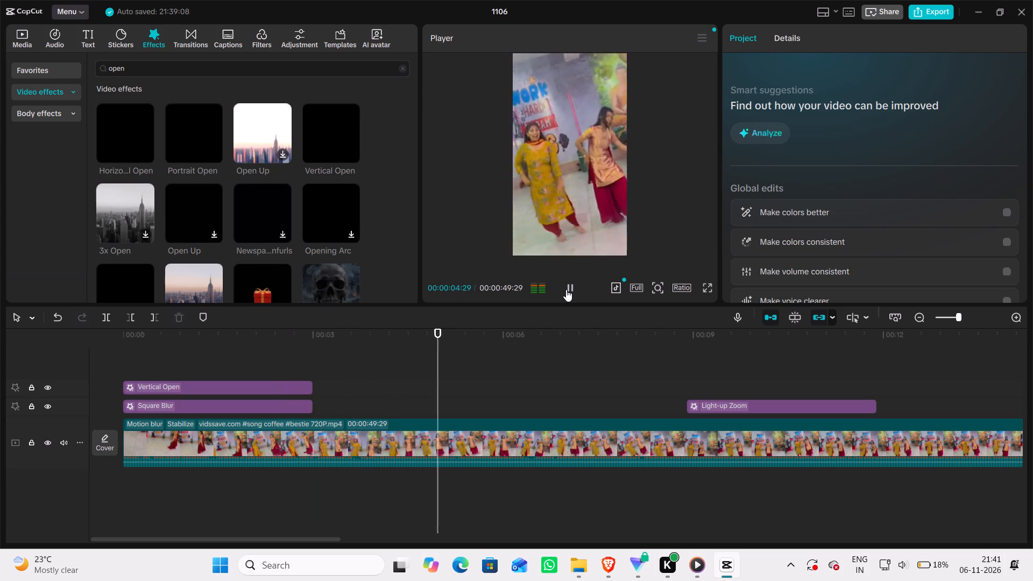
pyautogui.click(123, 368)
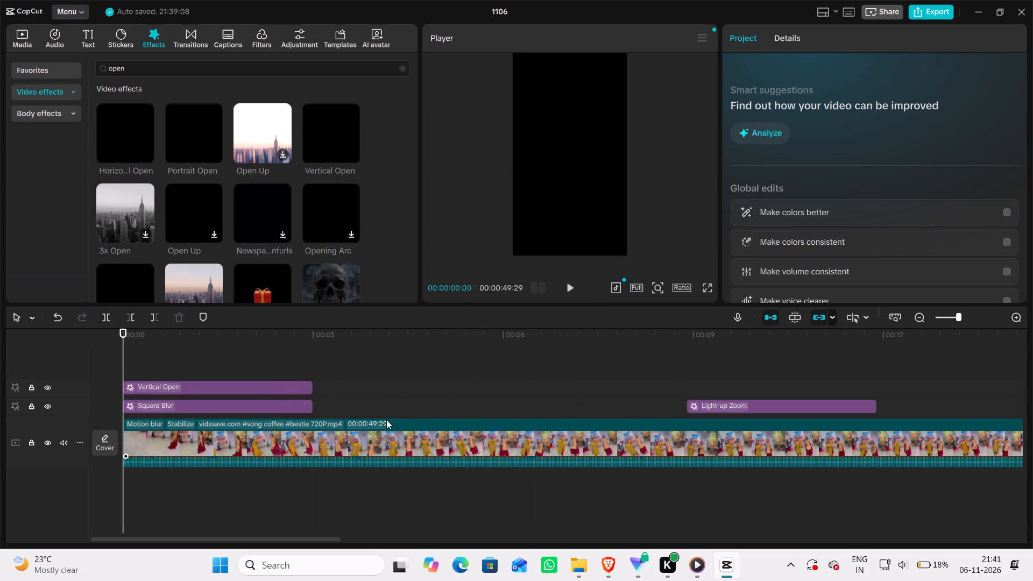
# Extend the start of the dance clip to restore trimmed footage, bringing its length to 00:00:50:23.
pyautogui.click(357, 457)
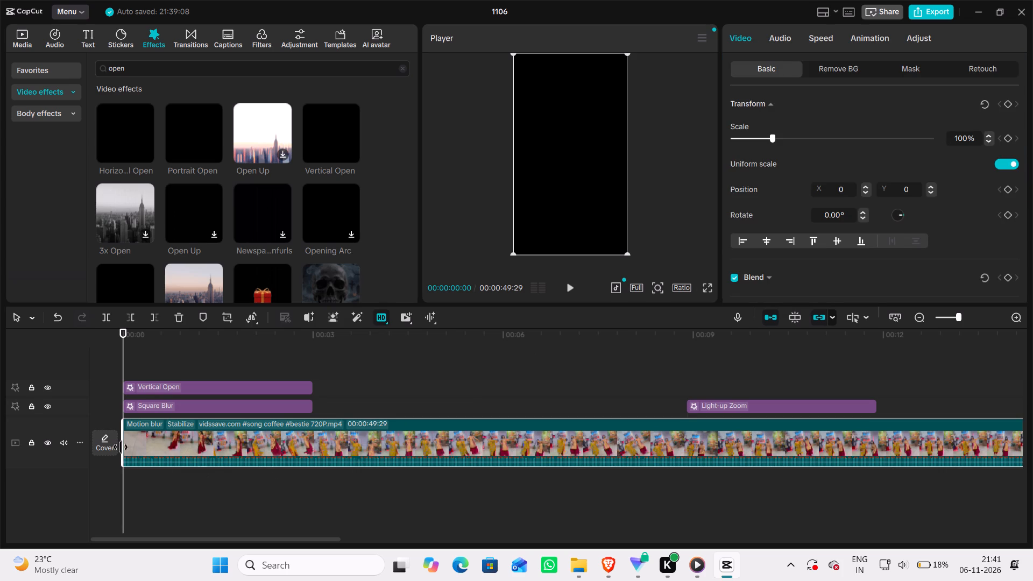
pyautogui.moveTo(121, 447); pyautogui.dragTo(73, 457)
# Move the Square Blur and Vertical Open effects back to 00:00:00:00, aligned with the start of the dance clip.
pyautogui.click(236, 402)
pyautogui.moveTo(236, 402); pyautogui.dragTo(169, 406)
pyautogui.moveTo(218, 380); pyautogui.dragTo(163, 396)
pyautogui.moveTo(238, 381); pyautogui.dragTo(168, 386)
pyautogui.moveTo(238, 382); pyautogui.dragTo(181, 389)
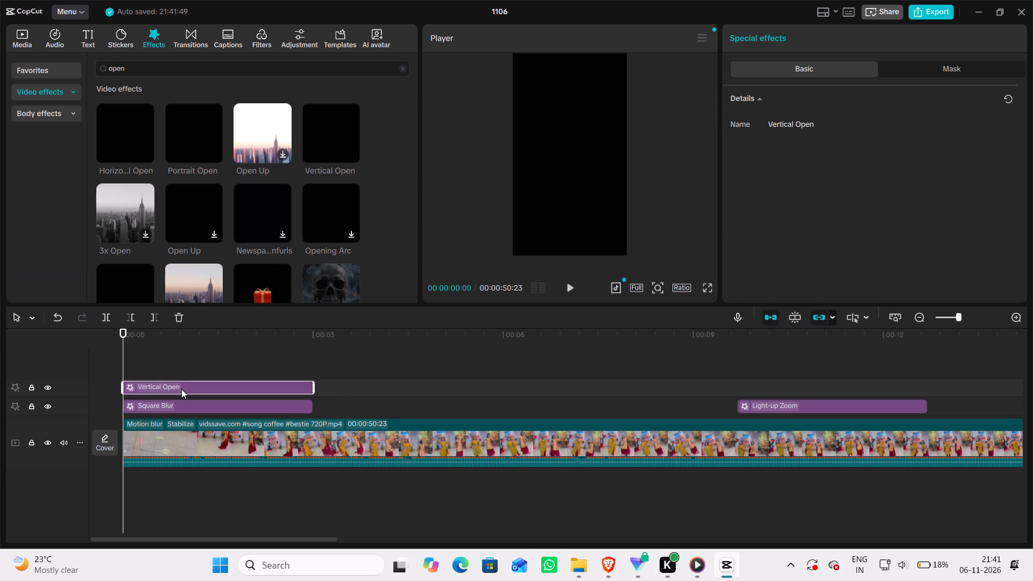
# Play the video from the start to check the extended opening with its effects, and return to about 00:00:00:20.
pyautogui.click(568, 288)
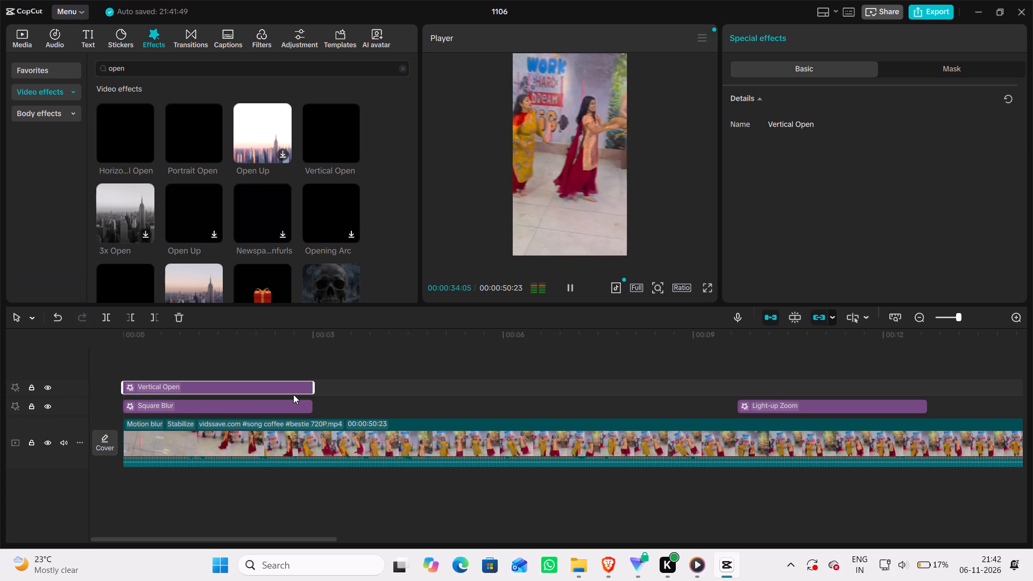
pyautogui.click(166, 370)
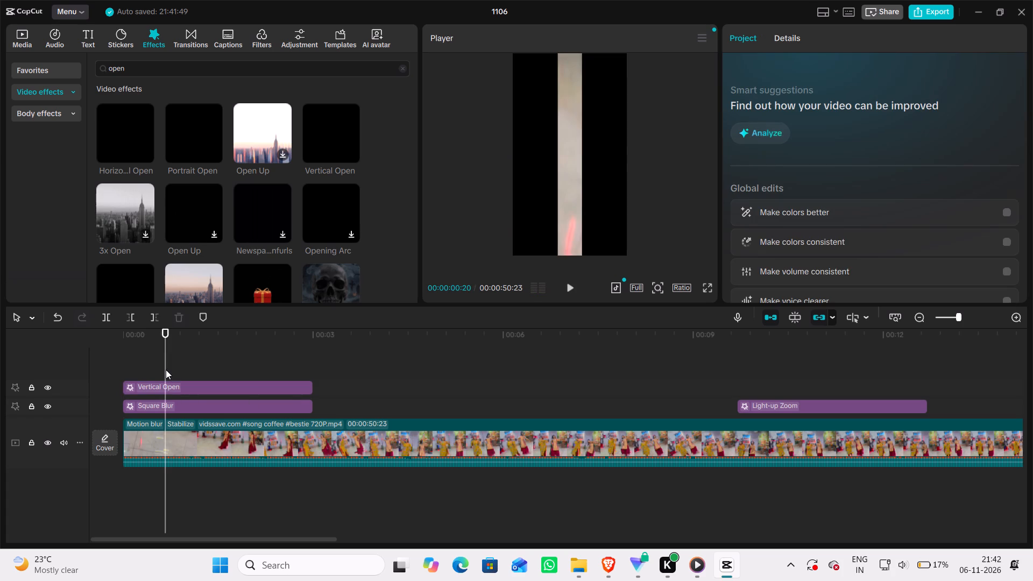
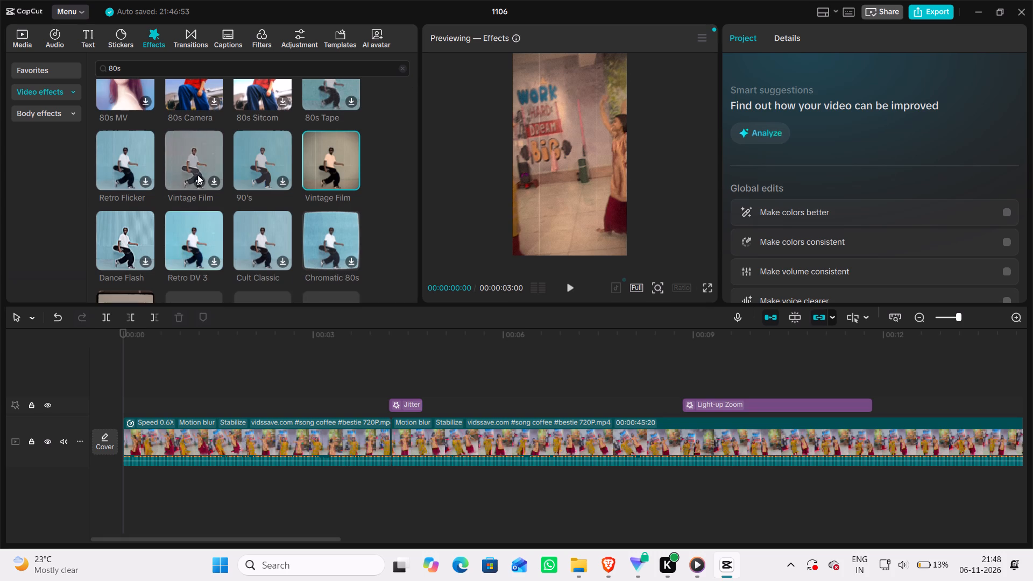
# Browse the 80s effect results and preview the grey Vintage Film, Film 4 and 80s Tape effects on the video.
pyautogui.click(197, 175)
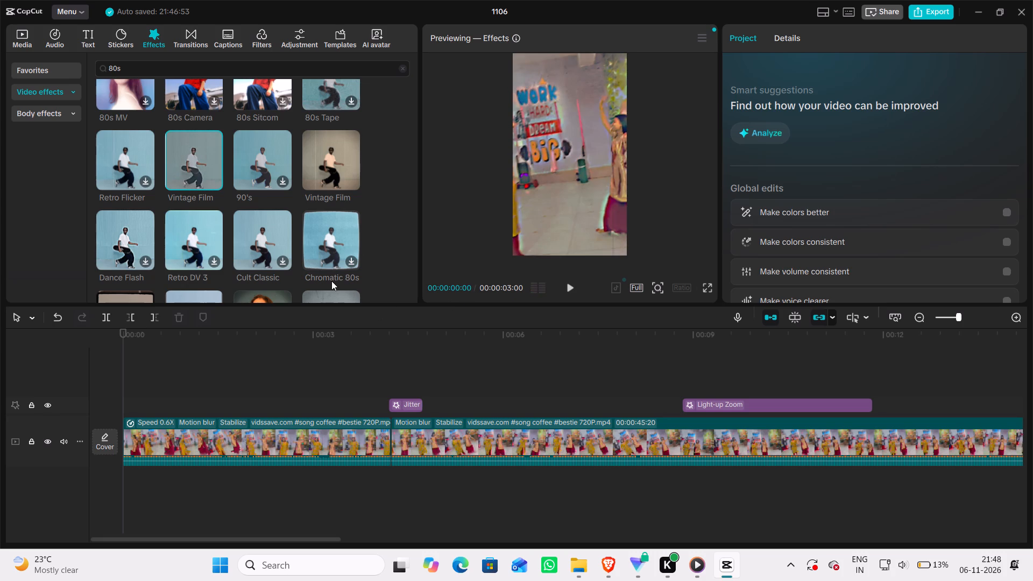
pyautogui.scroll(-1, 331, 281)
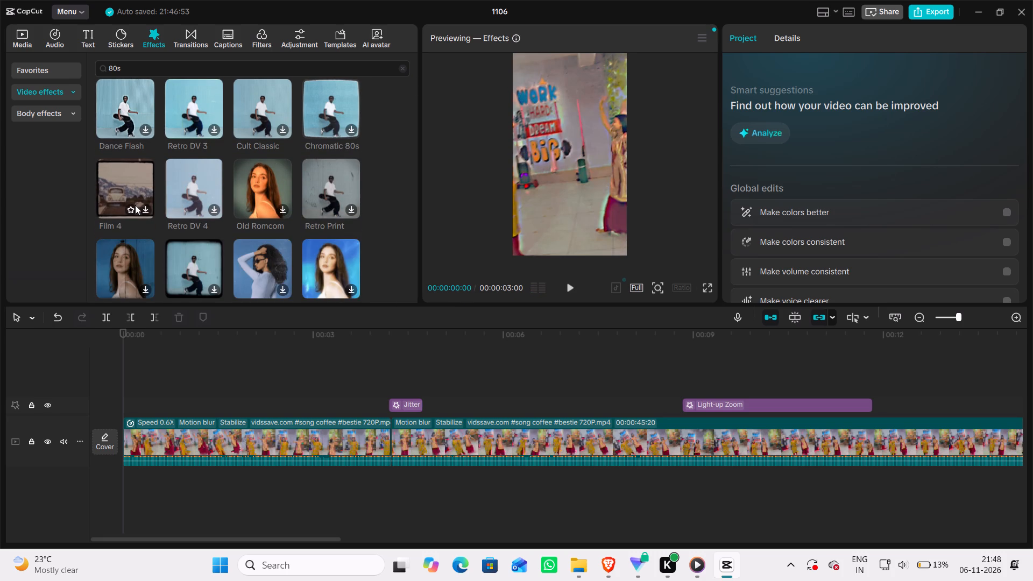
pyautogui.click(133, 193)
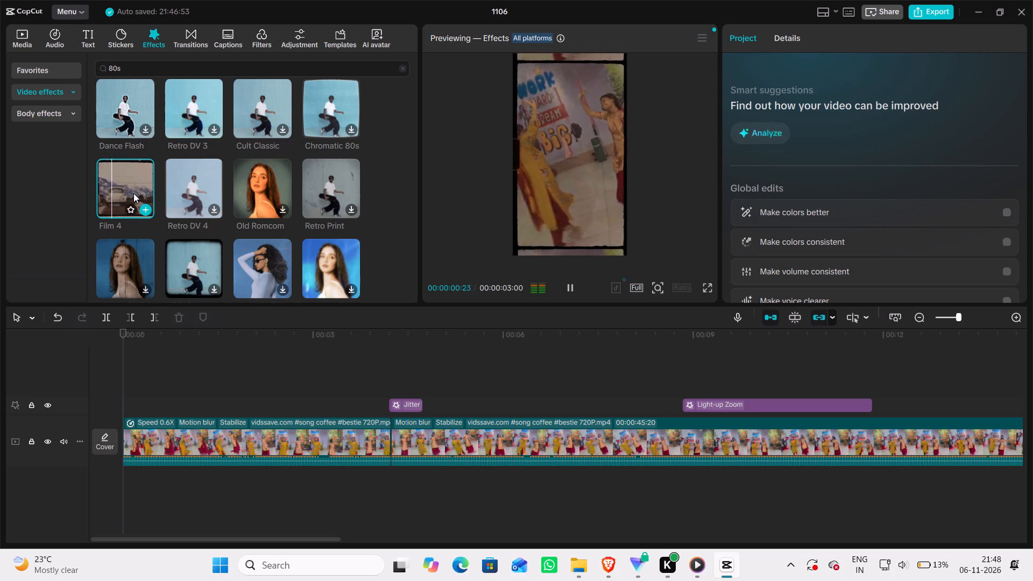
pyautogui.scroll(-1, 133, 193)
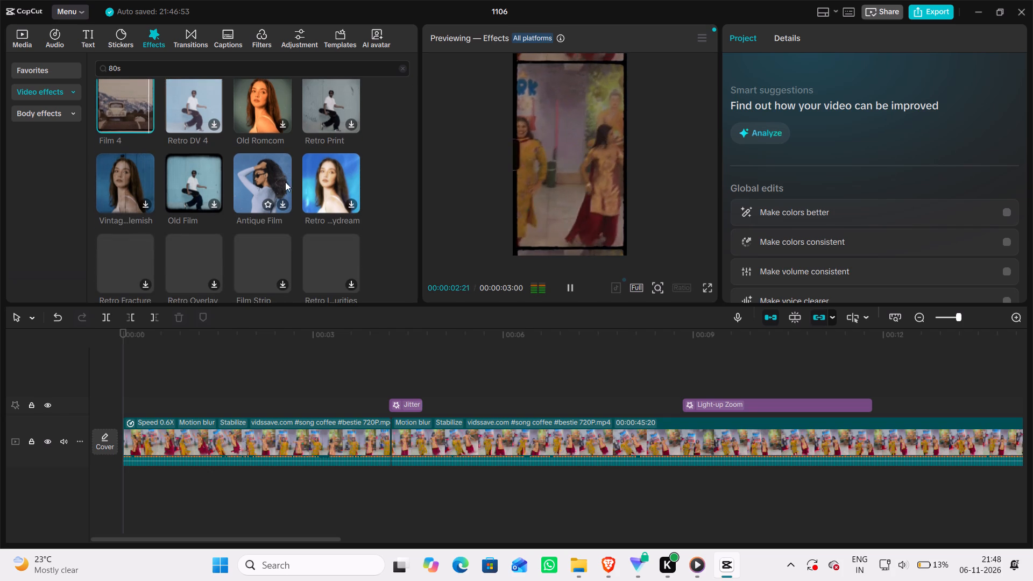
pyautogui.scroll(-1, 327, 173)
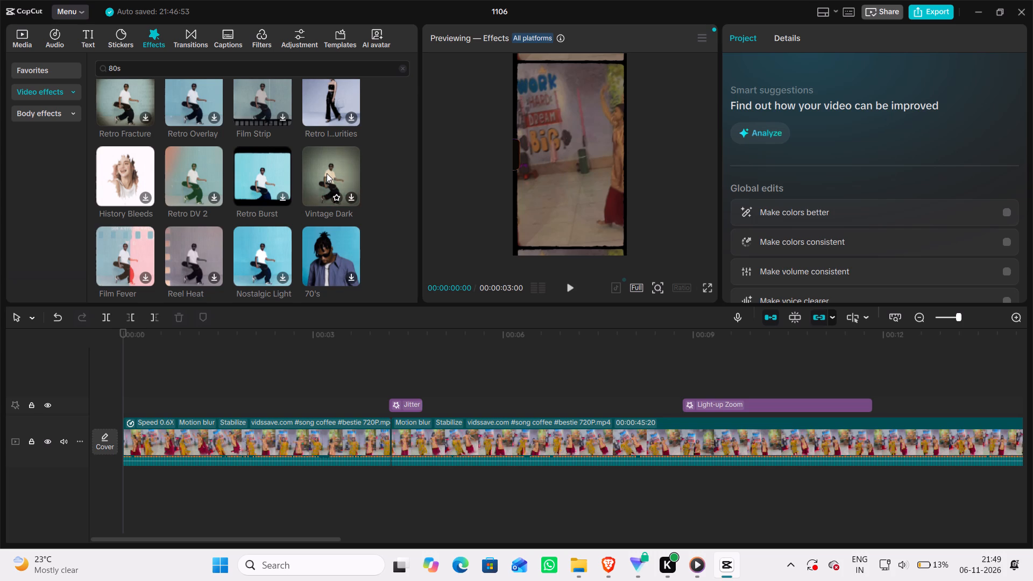
pyautogui.scroll(-1, 317, 182)
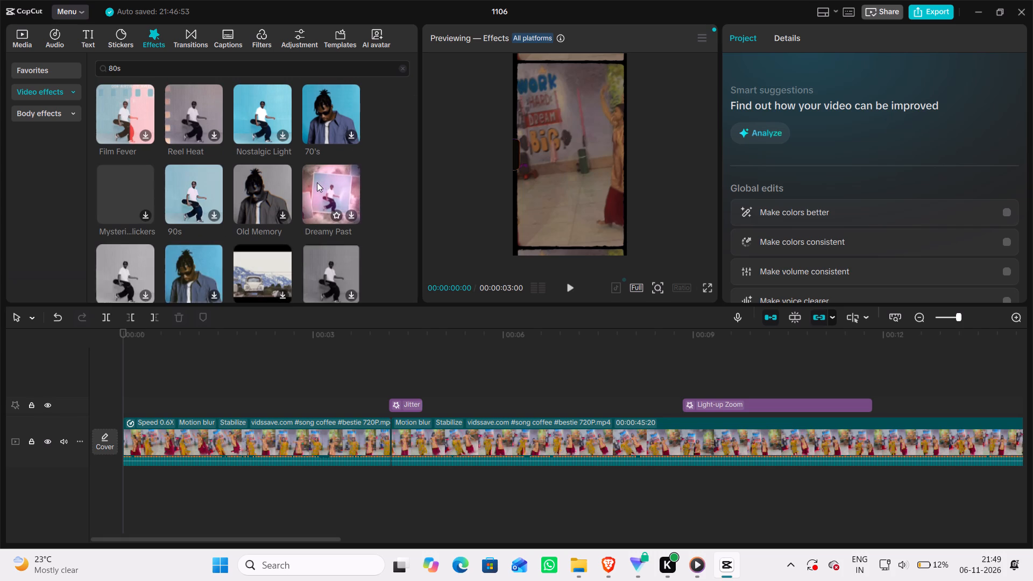
pyautogui.scroll(-1, 317, 182)
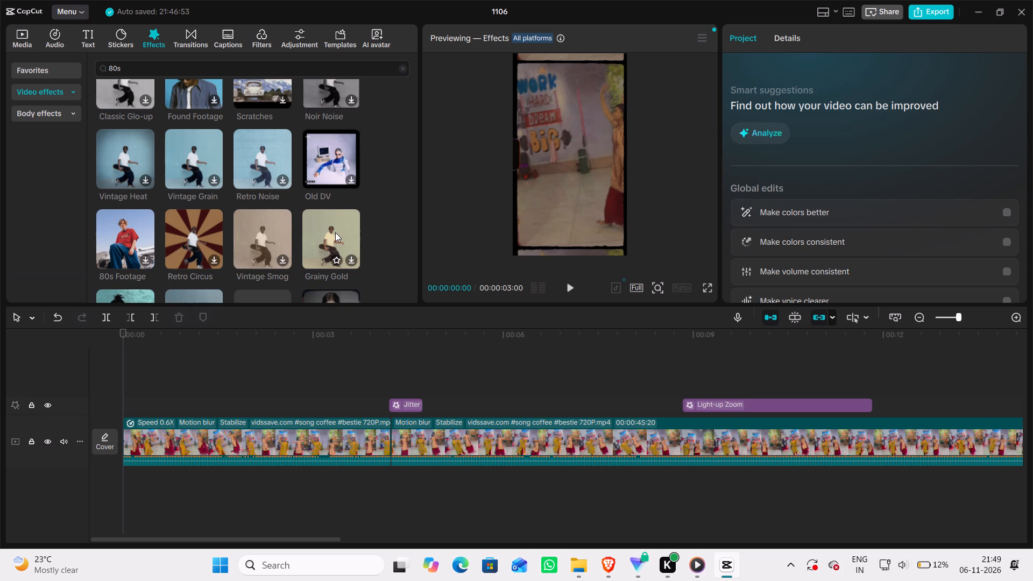
pyautogui.scroll(-1, 335, 232)
pyautogui.scroll(4, 273, 222)
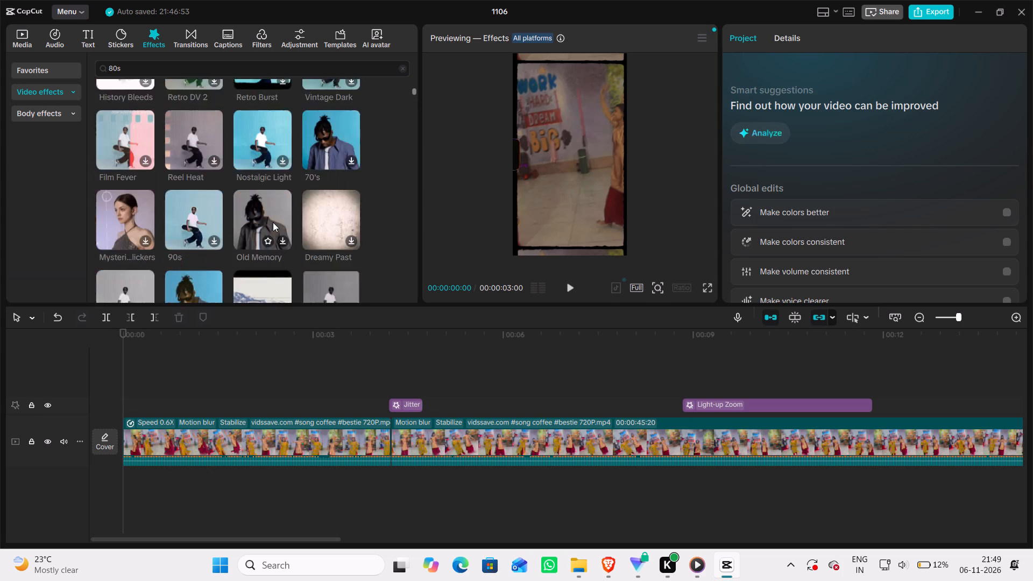
pyautogui.scroll(7, 273, 222)
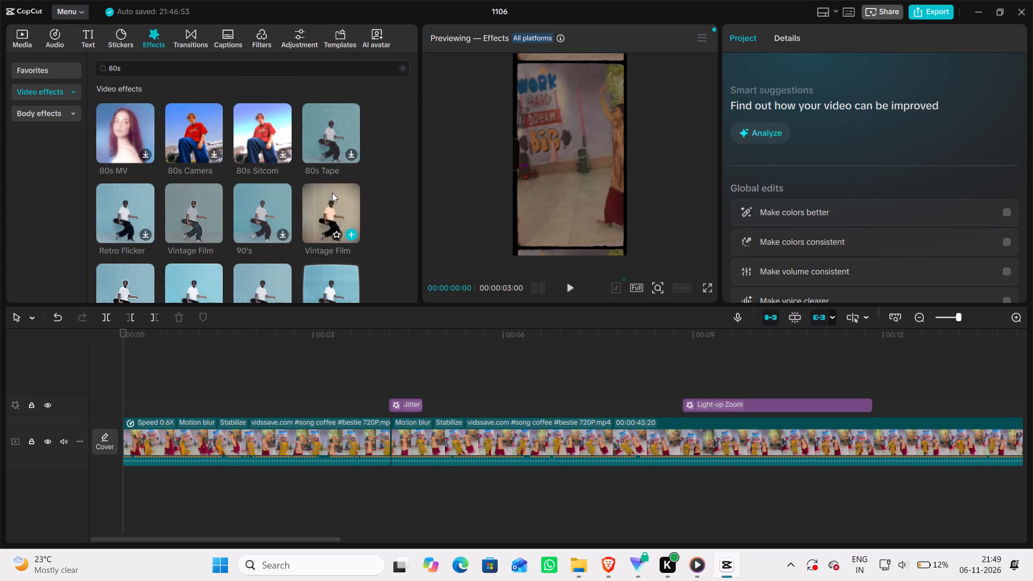
pyautogui.click(343, 116)
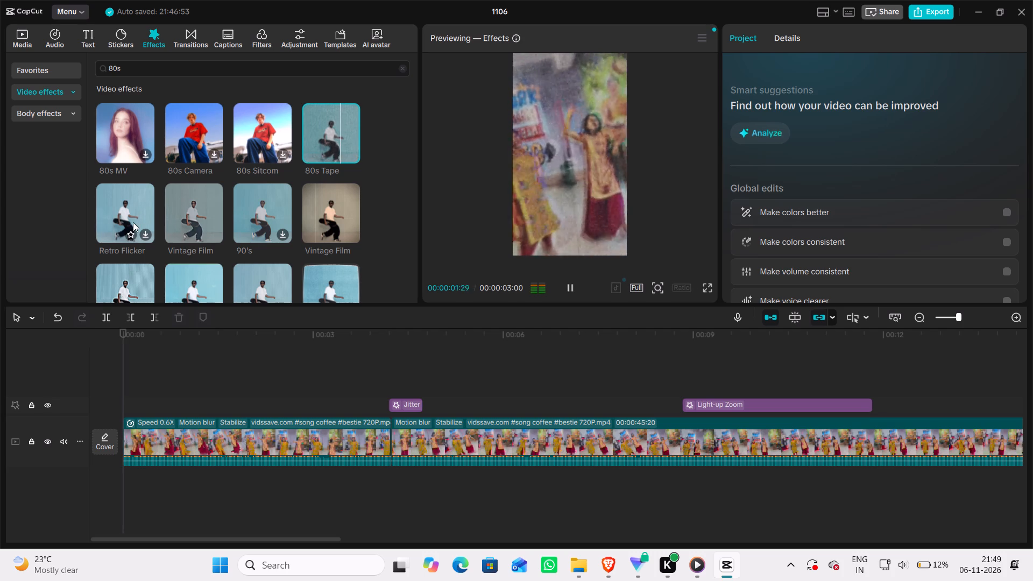
# Preview the sepia-toned Vintage Film effect and add it to the timeline at 00:00:00:00, over the start of the dance clip.
pyautogui.click(338, 192)
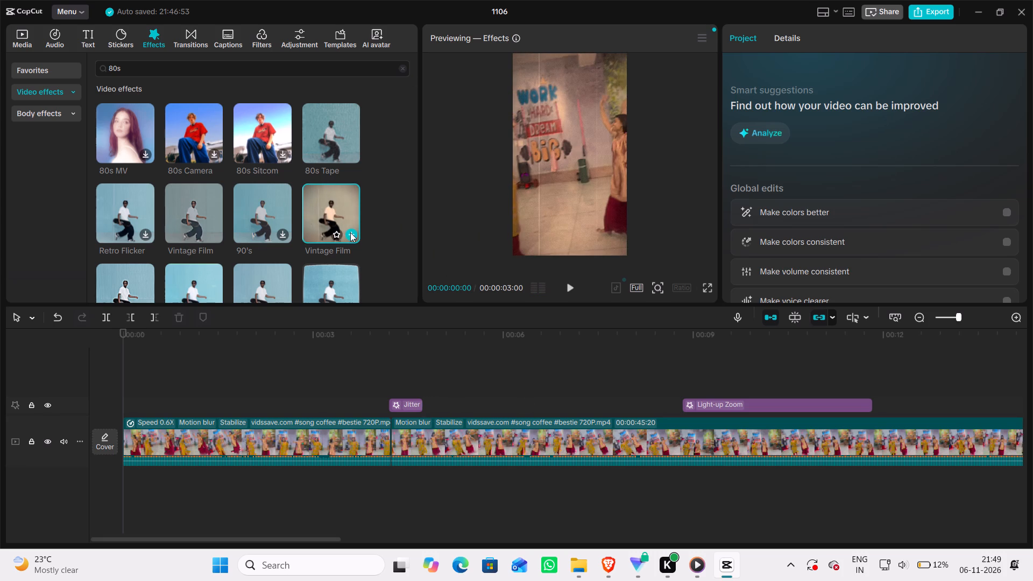
pyautogui.click(351, 233)
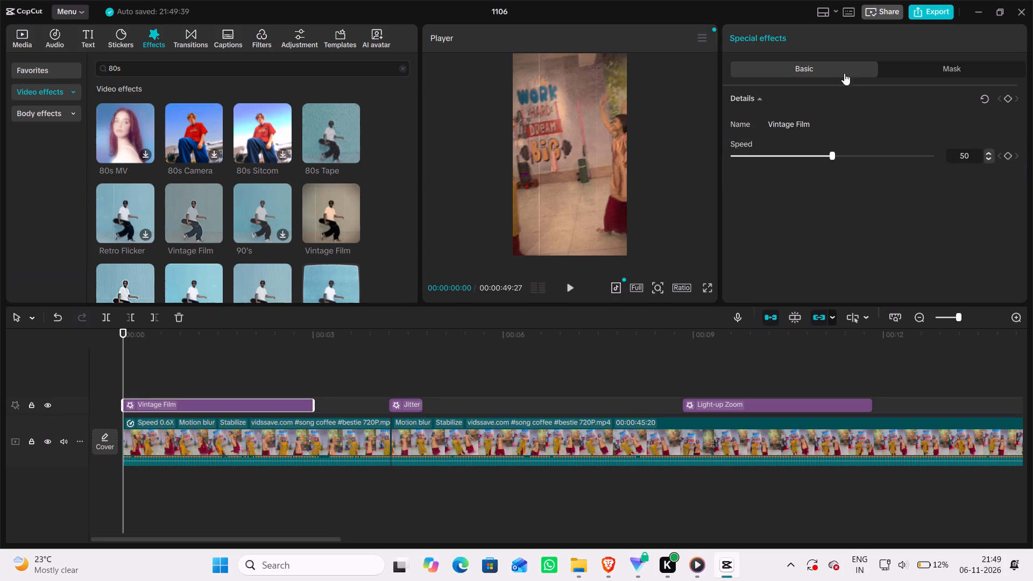
# Review the Vintage Film effect's basic and mask settings, and play the video from the start to about 00:00:07:04.
pyautogui.click(753, 98)
pyautogui.click(753, 98)
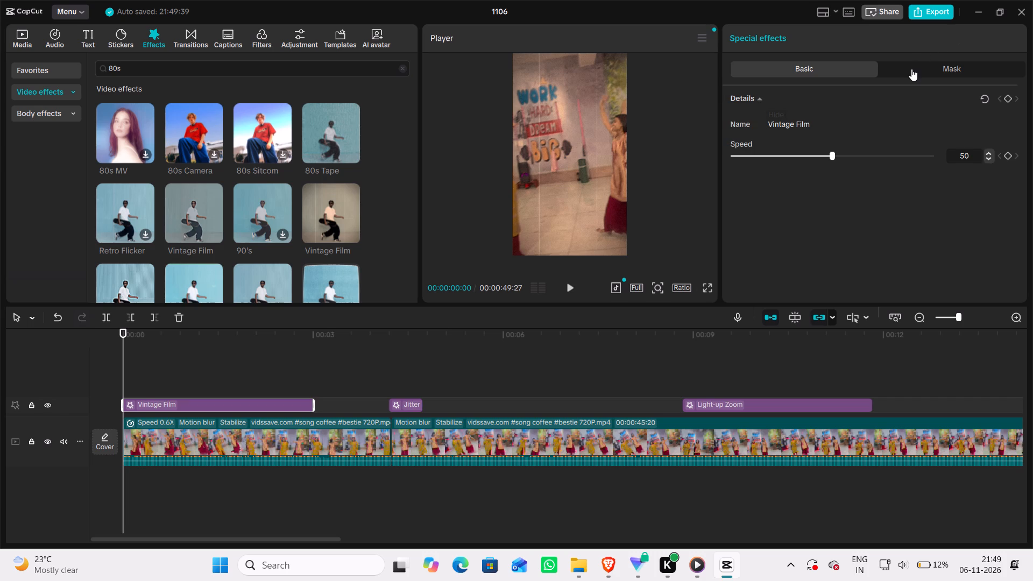
pyautogui.click(911, 69)
pyautogui.click(822, 69)
pyautogui.click(570, 285)
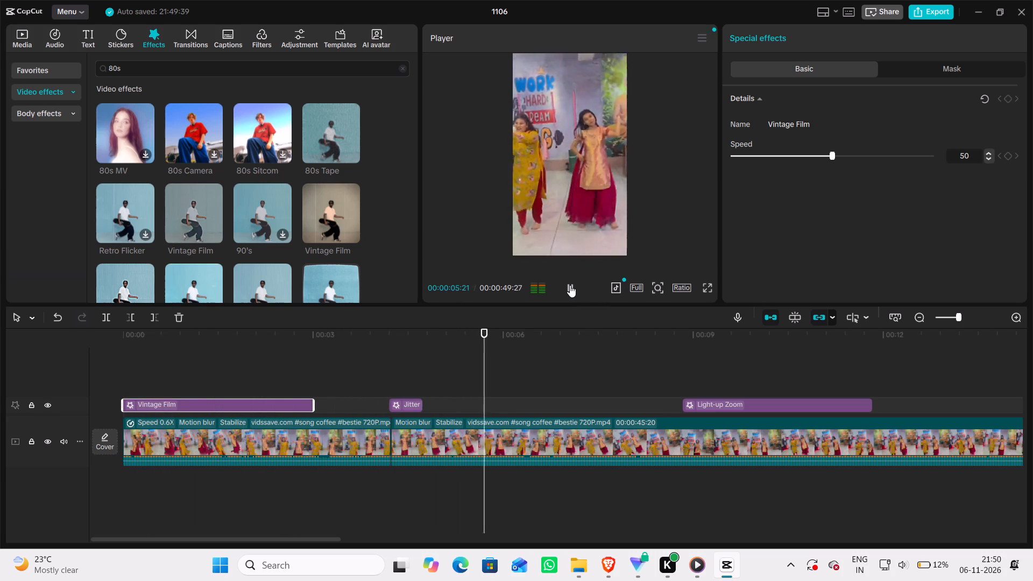
pyautogui.click(570, 285)
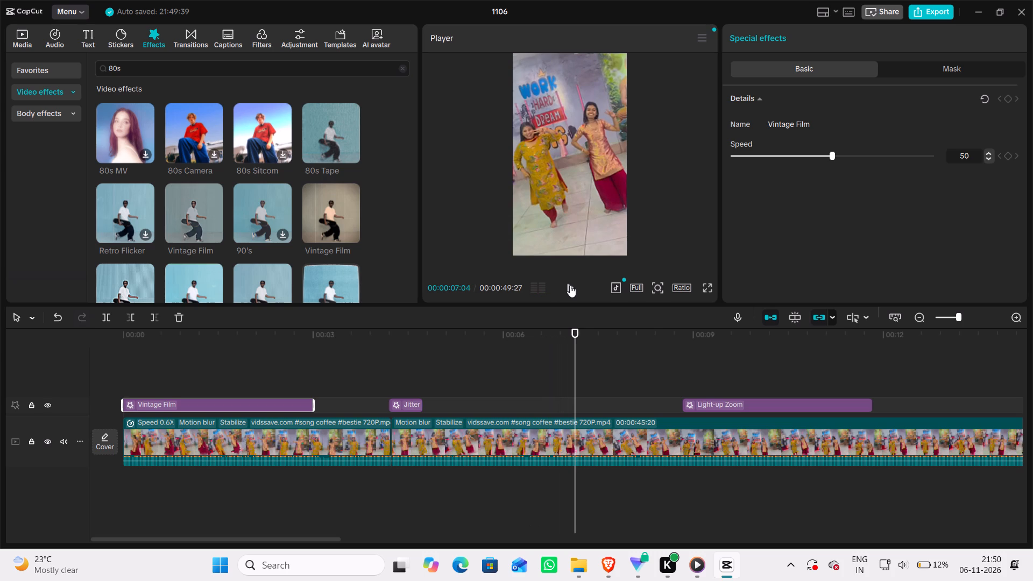
# Look through the 80s results again, clear the search, and browse the Trending video effects for another effect.
pyautogui.scroll(-2, 312, 284)
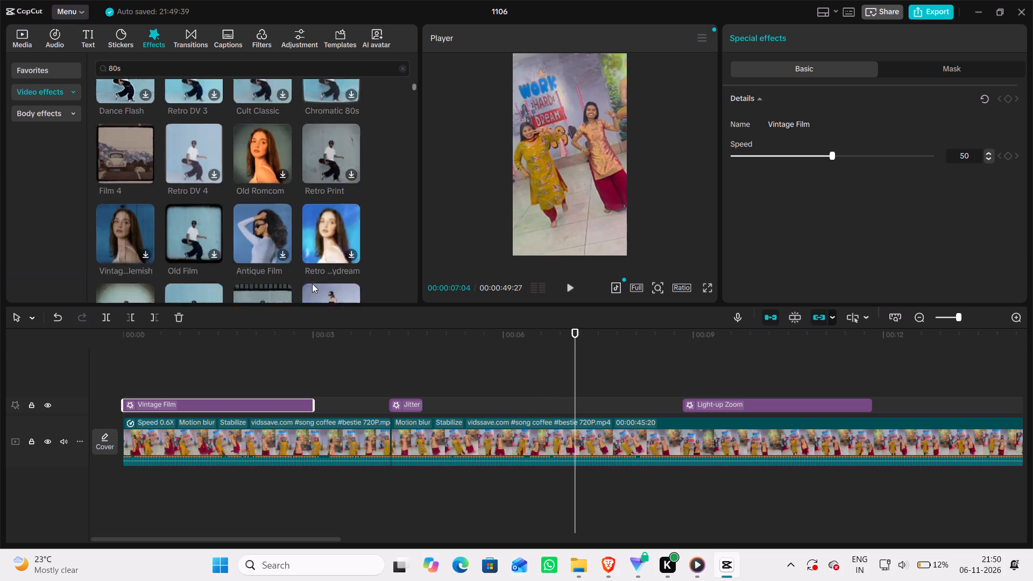
pyautogui.scroll(-1, 312, 284)
pyautogui.scroll(2, 312, 284)
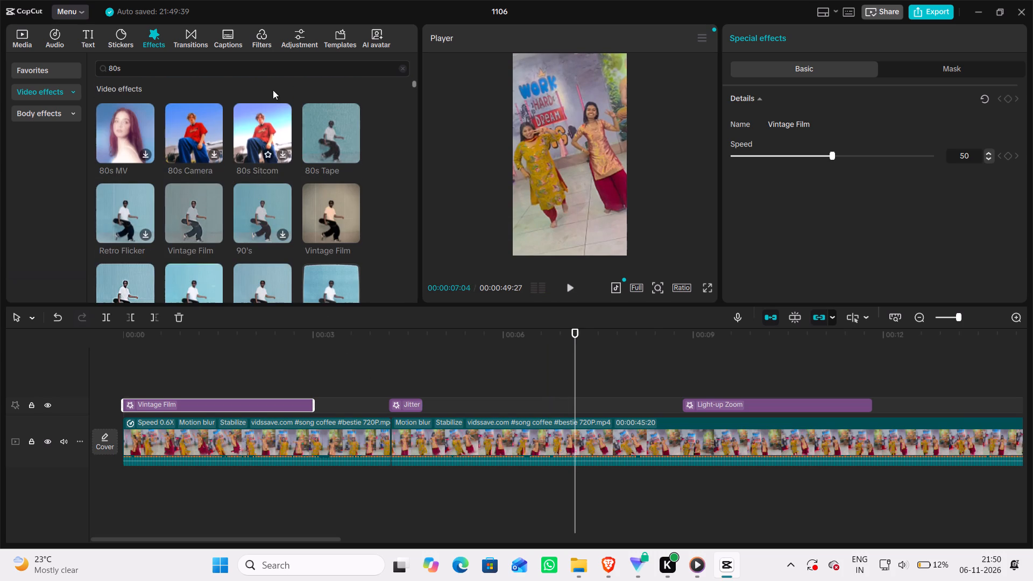
pyautogui.click(402, 71)
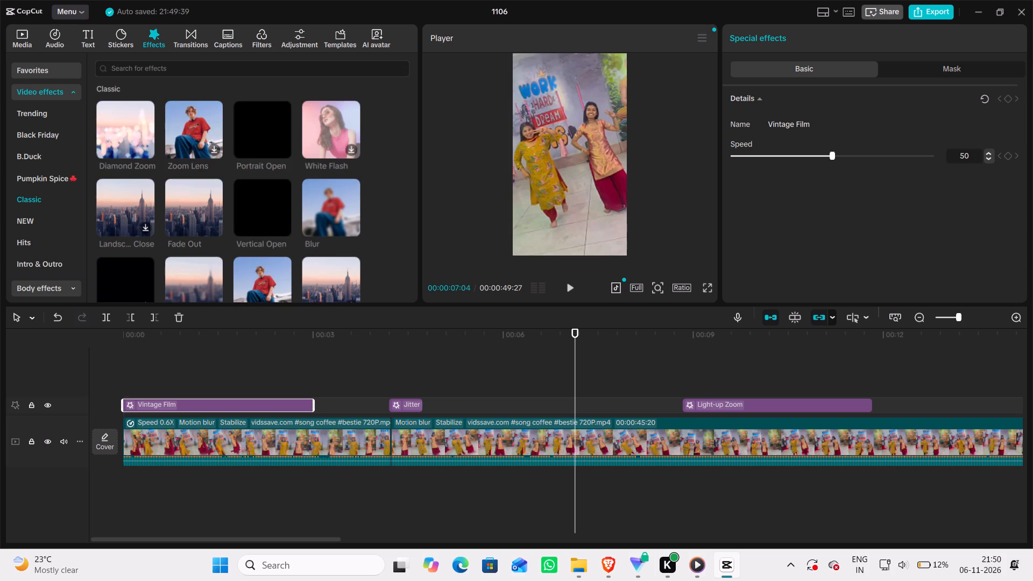
pyautogui.click(45, 122)
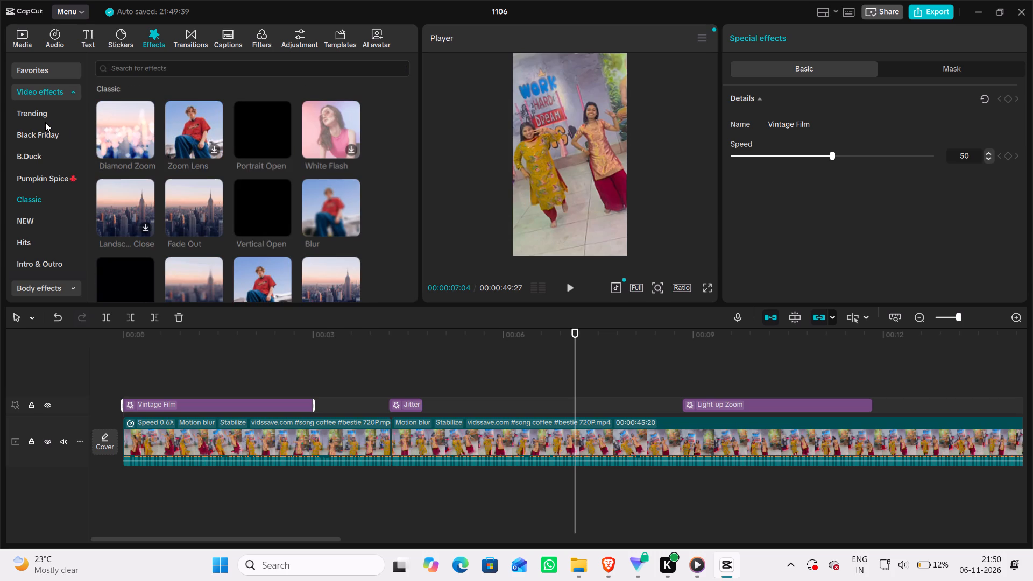
pyautogui.click(54, 112)
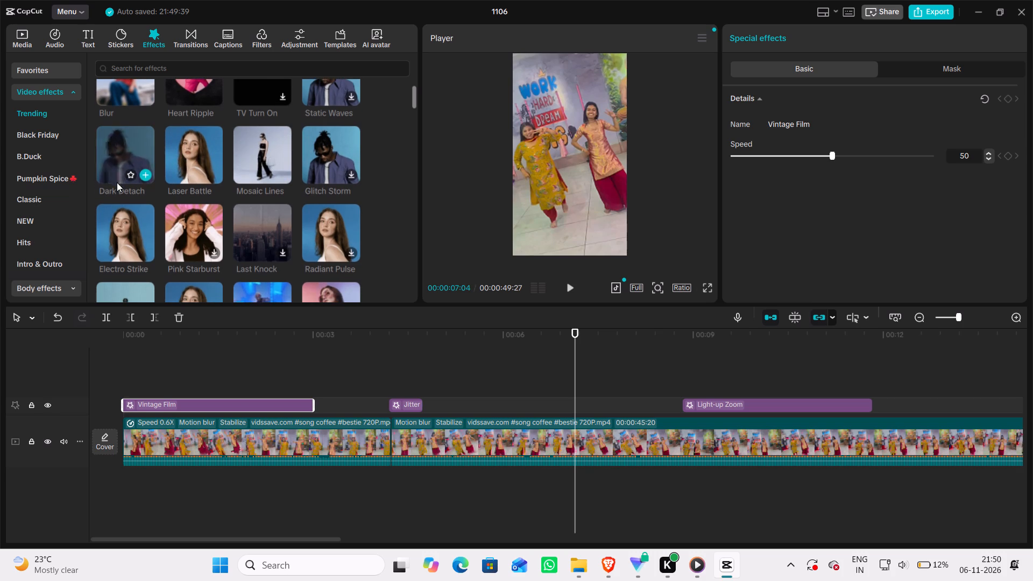
pyautogui.scroll(-1, 126, 216)
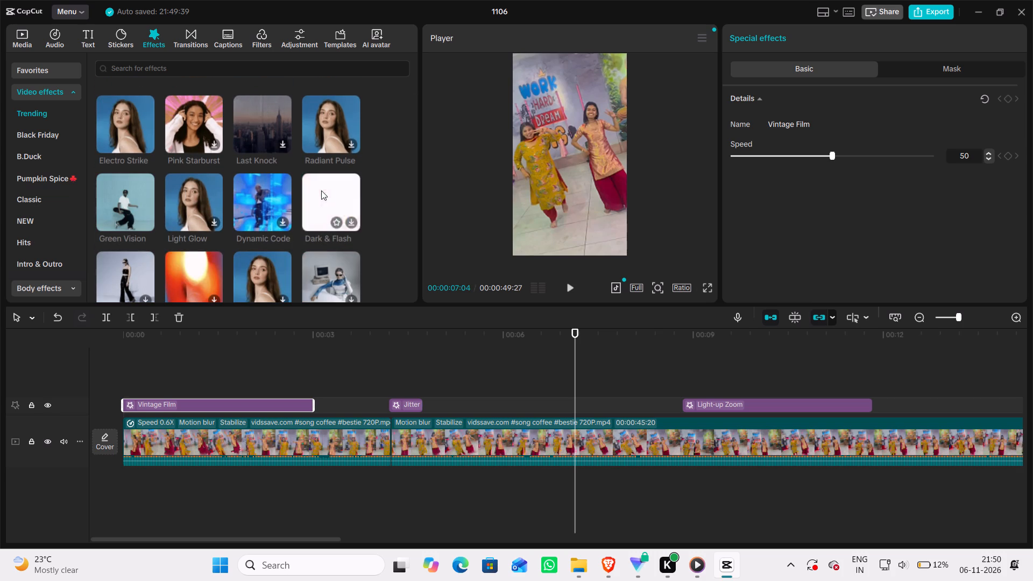
pyautogui.scroll(-1, 208, 194)
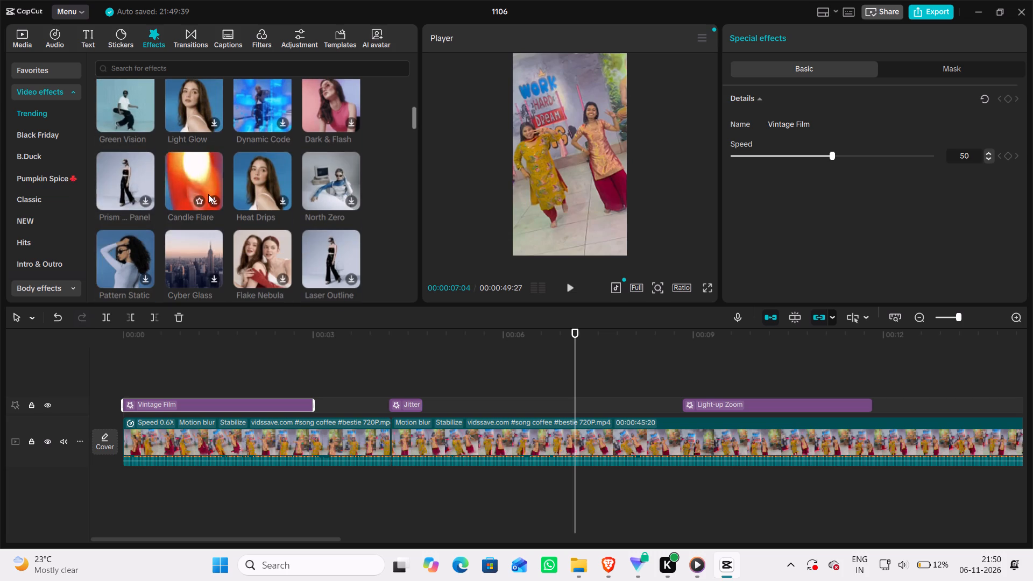
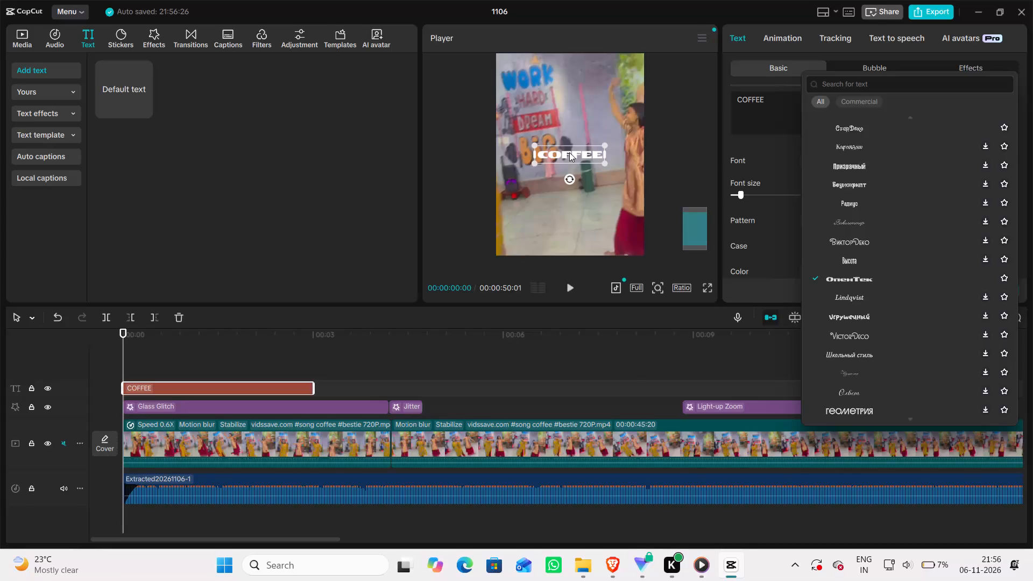
# Move the COFFEE title up over the wall lettering, centred horizontally, and enlarge it to about three quarters of the frame width.
pyautogui.keyDown('ctrl'); pyautogui.scroll(-3, 569, 152); pyautogui.keyUp('ctrl')
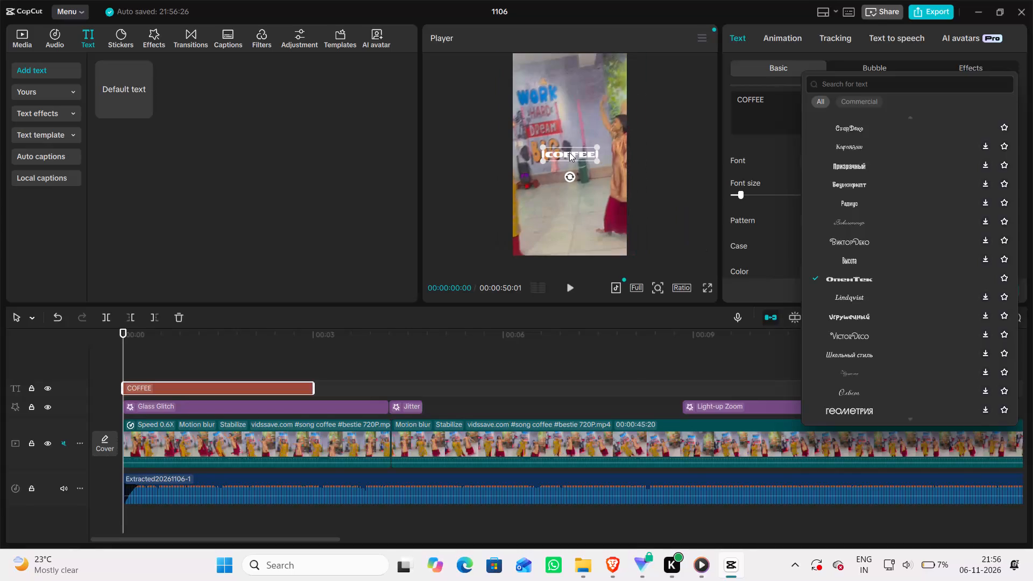
pyautogui.moveTo(565, 153); pyautogui.dragTo(562, 130)
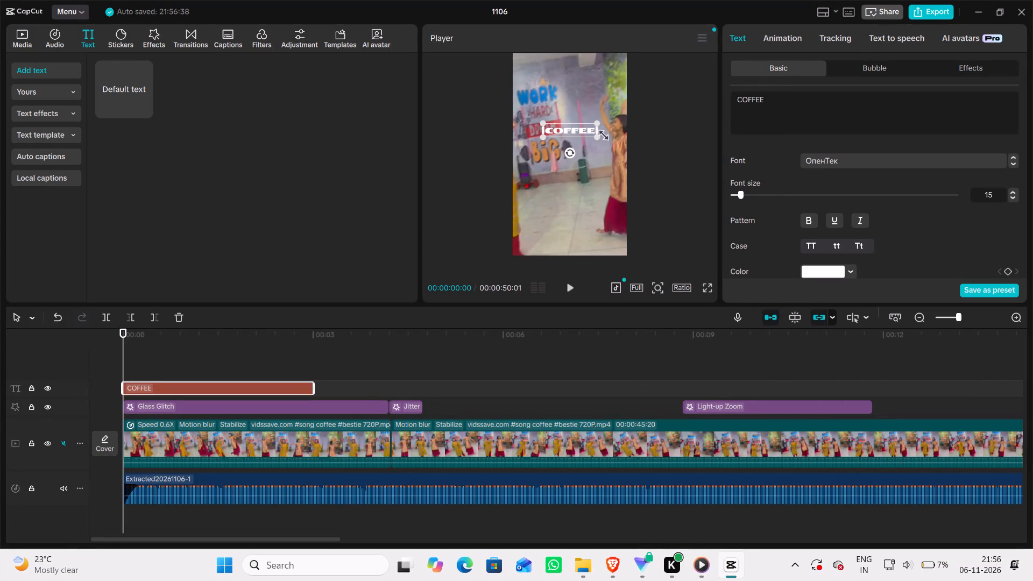
pyautogui.moveTo(596, 137); pyautogui.dragTo(609, 144)
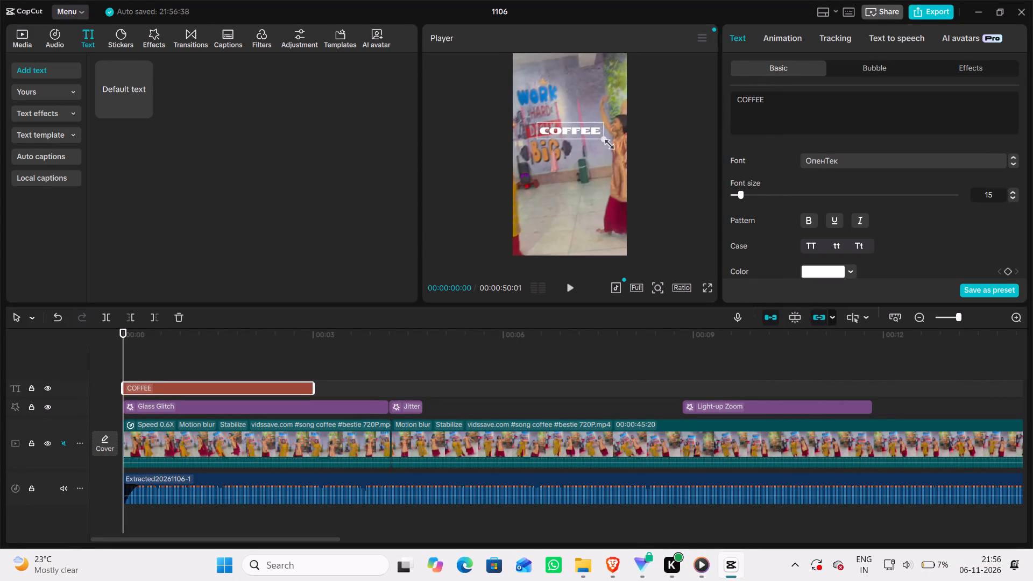
pyautogui.moveTo(609, 144); pyautogui.dragTo(616, 151)
pyautogui.moveTo(567, 130); pyautogui.dragTo(564, 121)
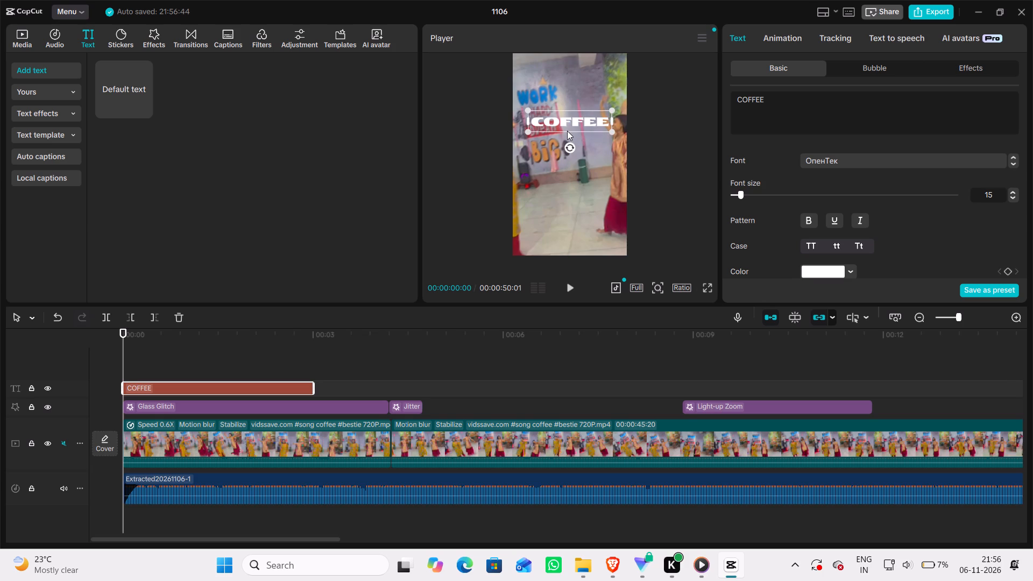
# Try the Геометрия font on the COFFEE title and settle on the bold Катин font.
pyautogui.click(829, 159)
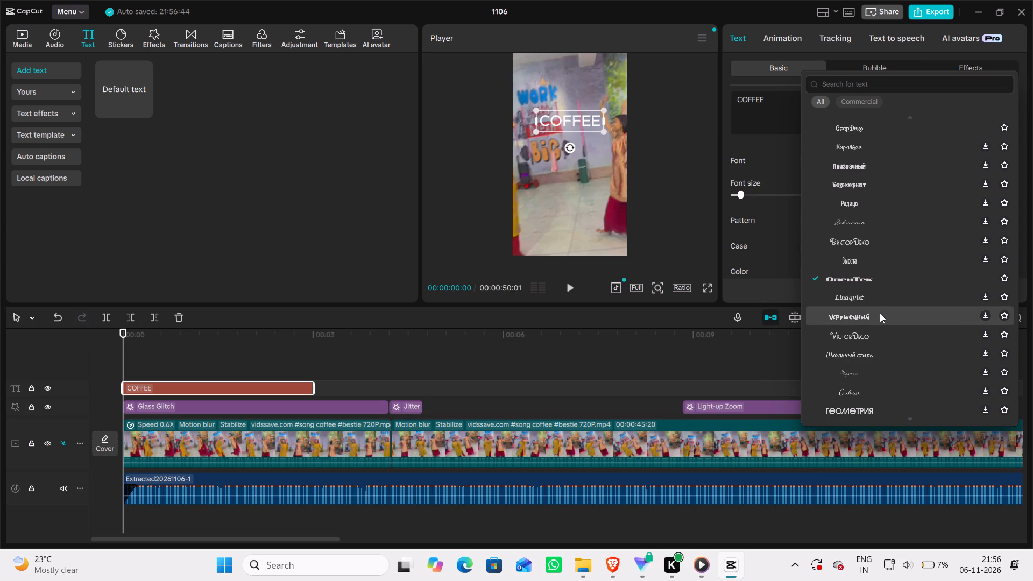
pyautogui.scroll(-1, 880, 313)
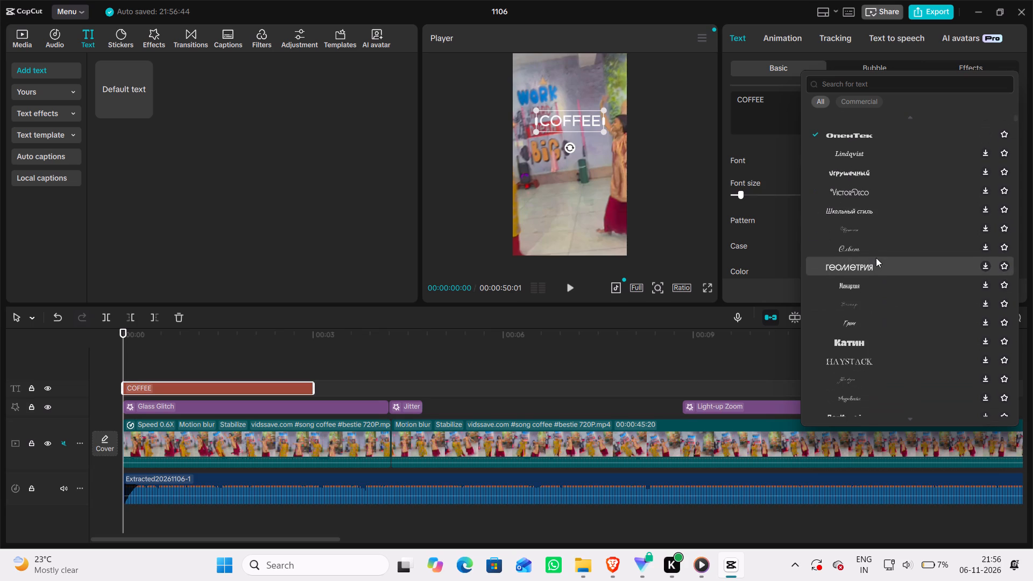
pyautogui.click(875, 263)
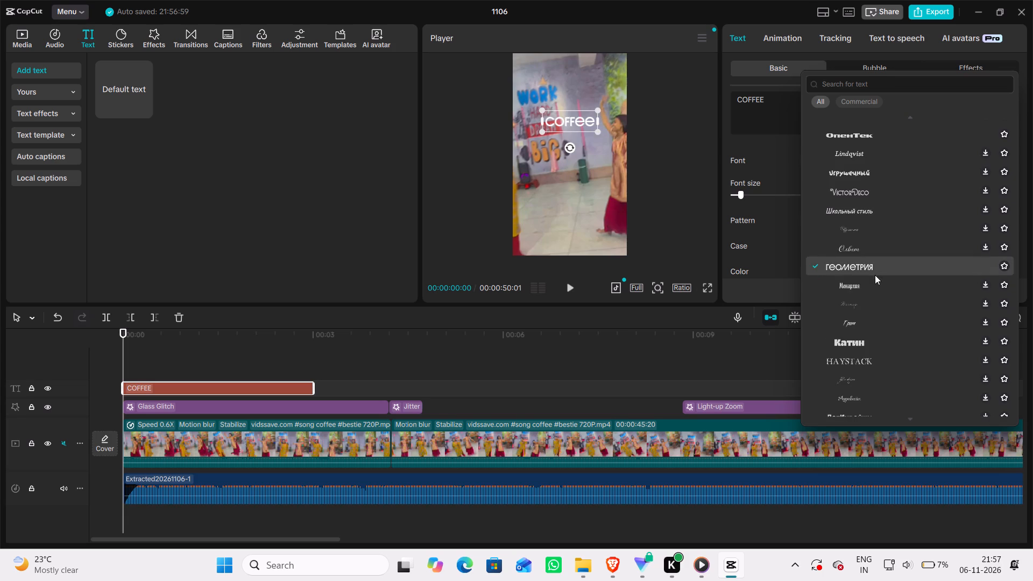
pyautogui.click(870, 338)
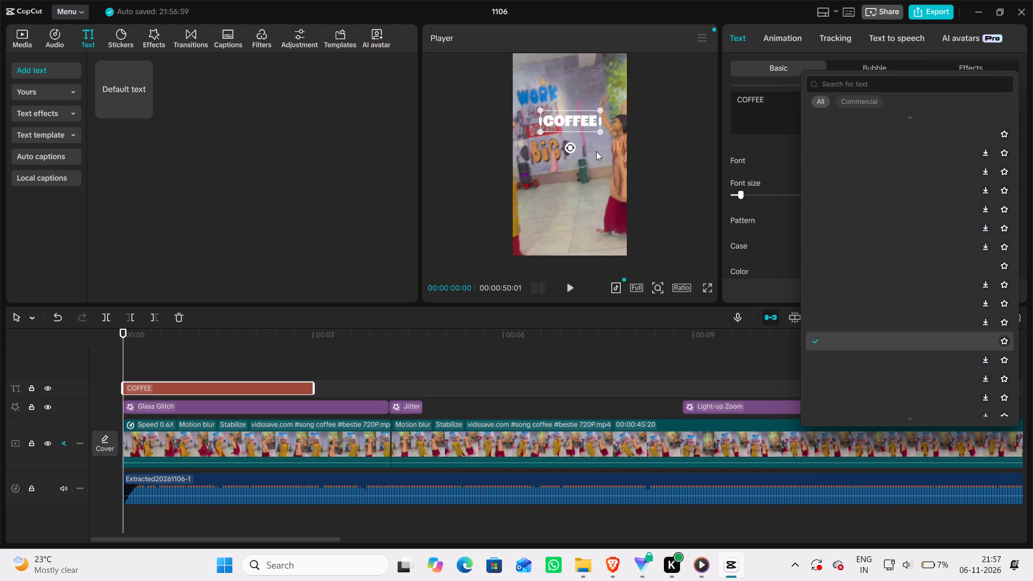
# Enlarge the COFFEE title in the preview to about two thirds of the frame width and deselect it.
pyautogui.moveTo(598, 131); pyautogui.dragTo(606, 136)
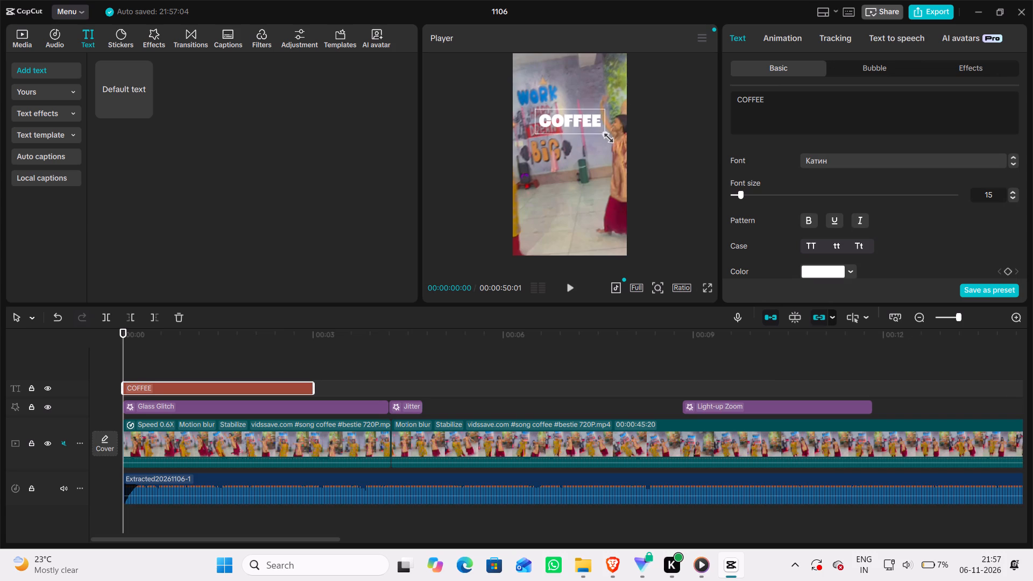
pyautogui.moveTo(606, 136); pyautogui.dragTo(614, 143)
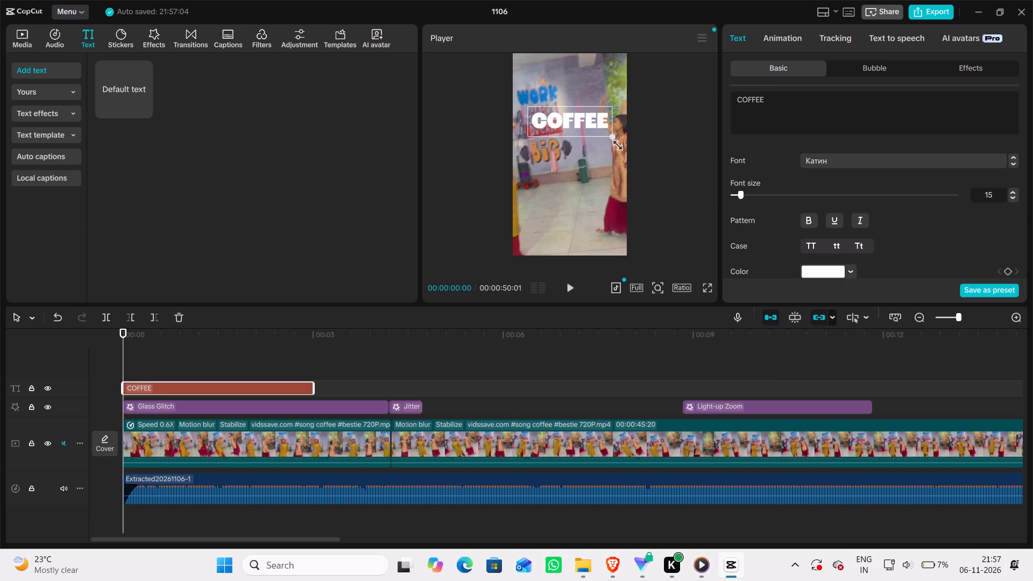
pyautogui.moveTo(614, 143); pyautogui.dragTo(614, 143)
pyautogui.click(649, 90)
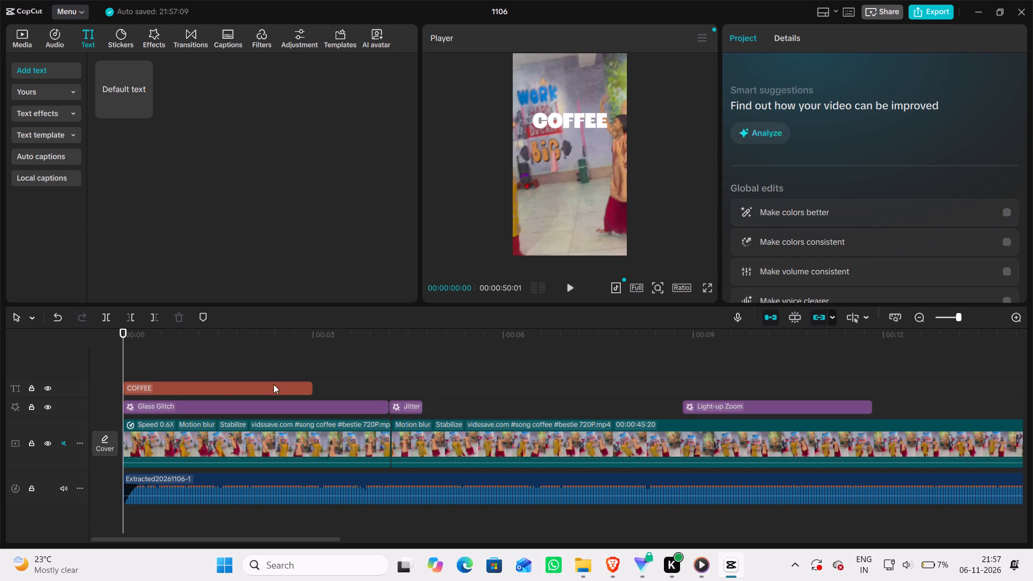
# Extend the end of the COFFEE text clip to about 4 seconds, just before the end of the Glass Glitch effect.
pyautogui.click(295, 393)
pyautogui.moveTo(313, 386); pyautogui.dragTo(348, 385)
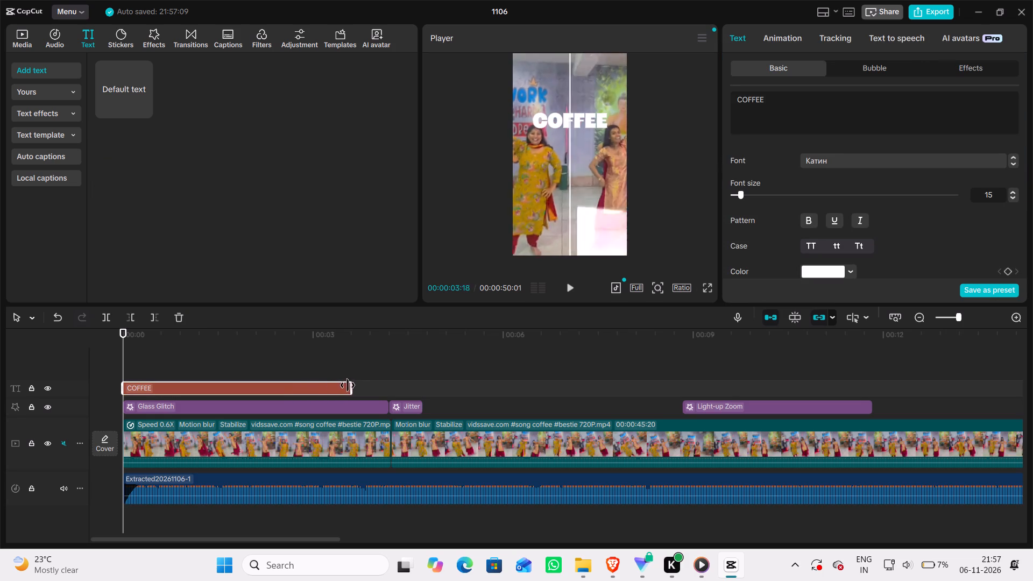
pyautogui.moveTo(348, 385); pyautogui.dragTo(378, 387)
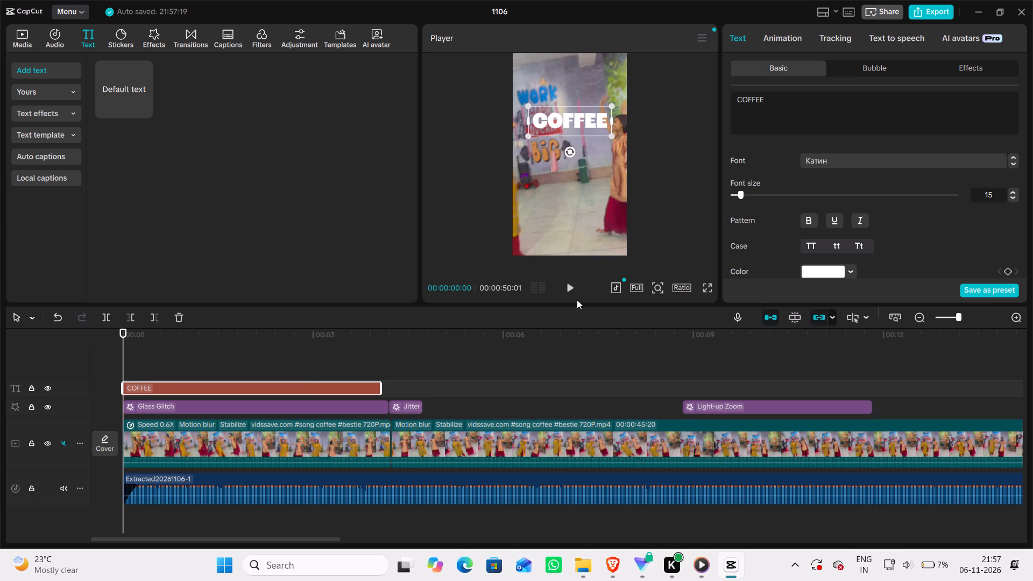
# Play the video from the start to about 00:00:05:21 to check the COFFEE title, and close the low-battery notice.
pyautogui.click(566, 289)
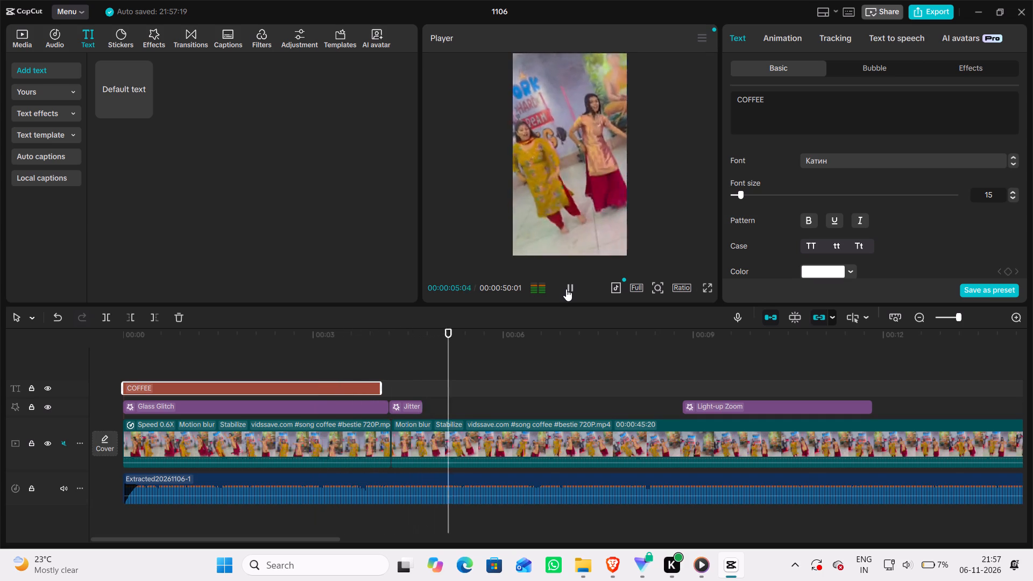
pyautogui.click(566, 289)
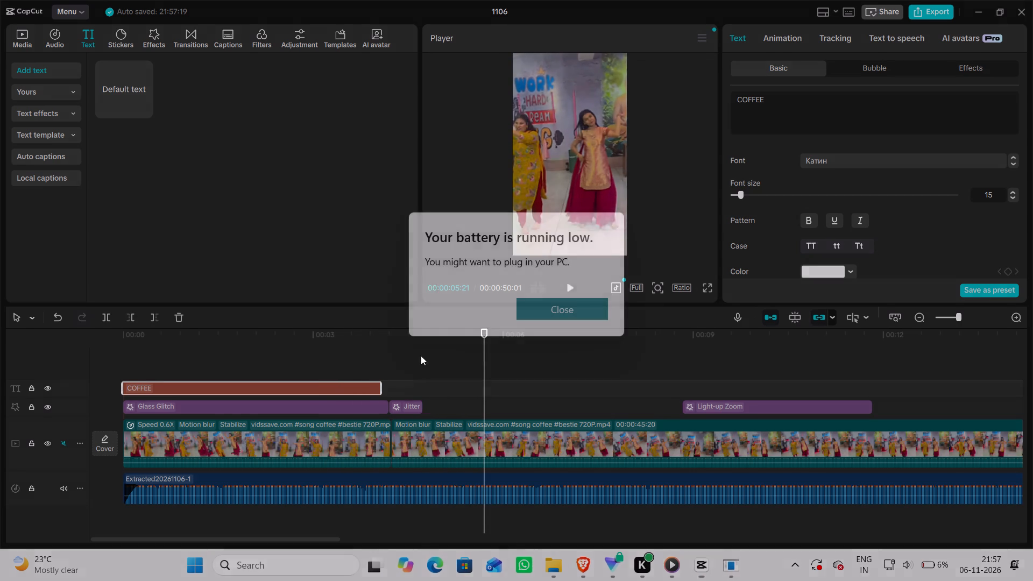
pyautogui.click(562, 302)
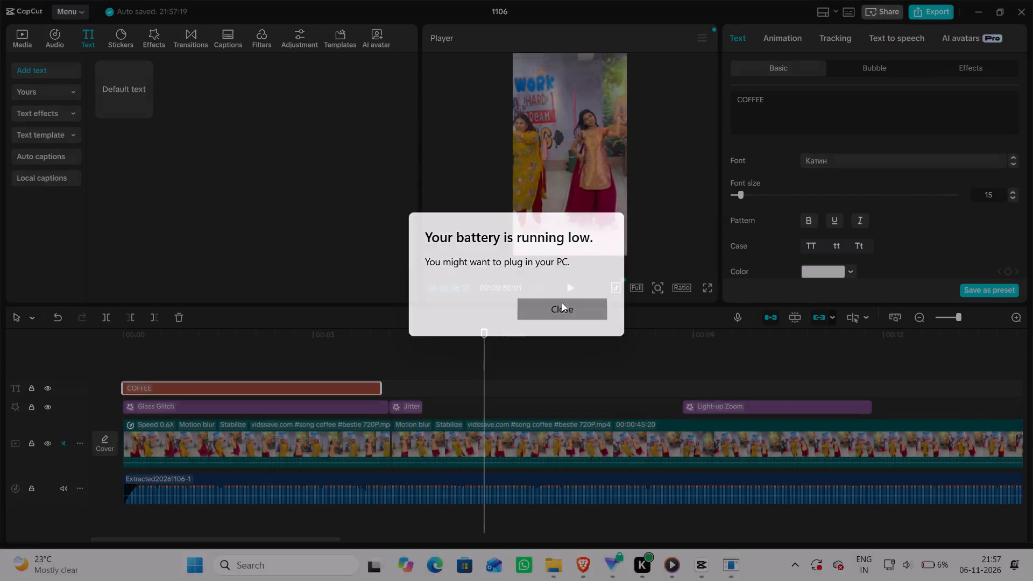